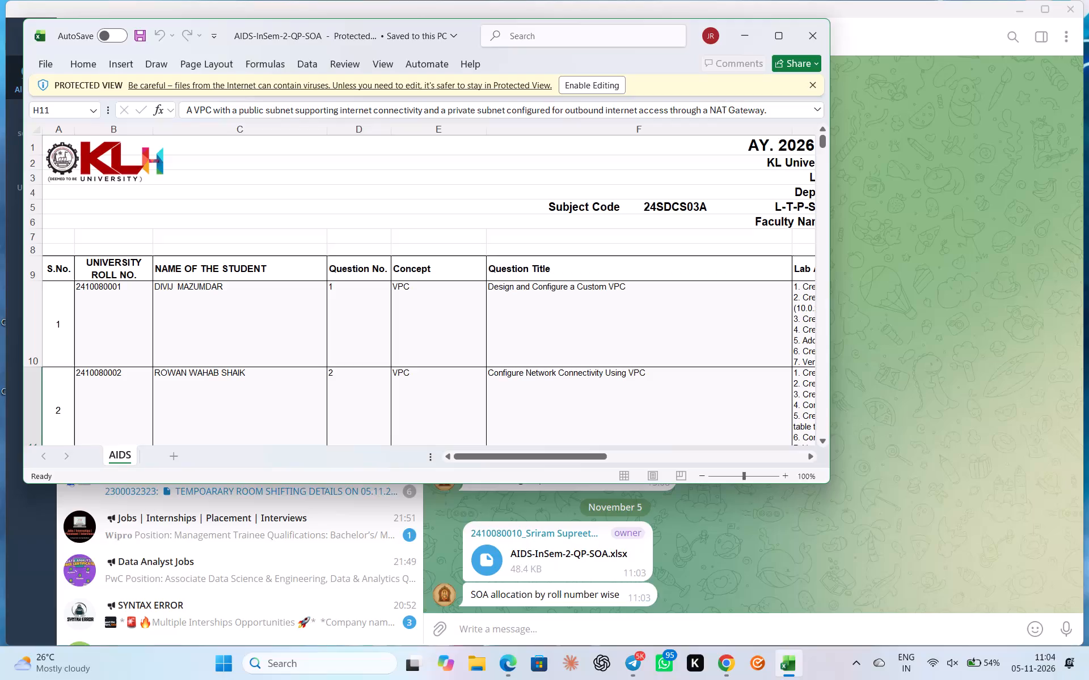
# Maximize the workbook window and examine the question allocation in the AIDS sheet, from the exam header down through the student rows.
pyautogui.click(781, 44)
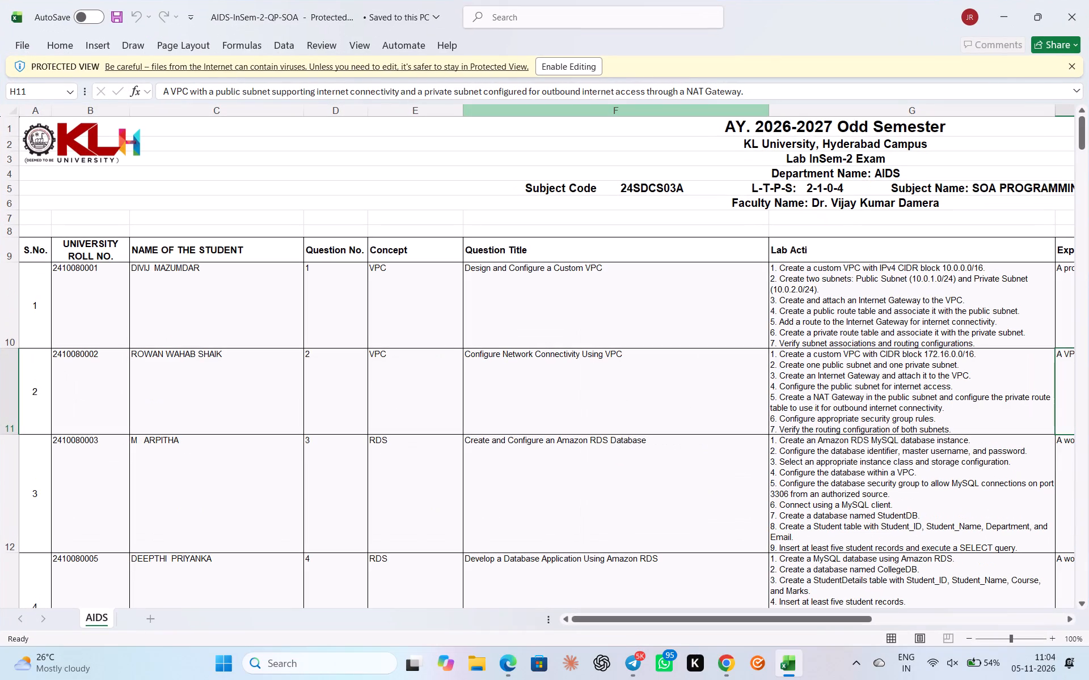
pyautogui.hscroll(-3, 568, 309)
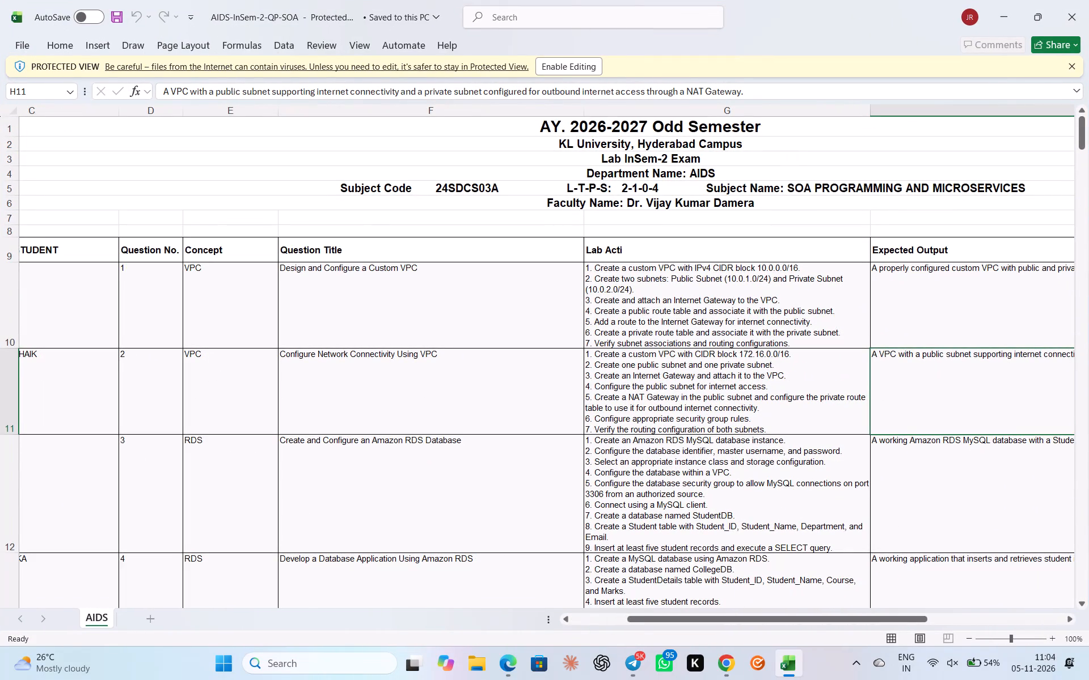
pyautogui.scroll(-1, 533, 304)
pyautogui.hscroll(-2, 533, 304)
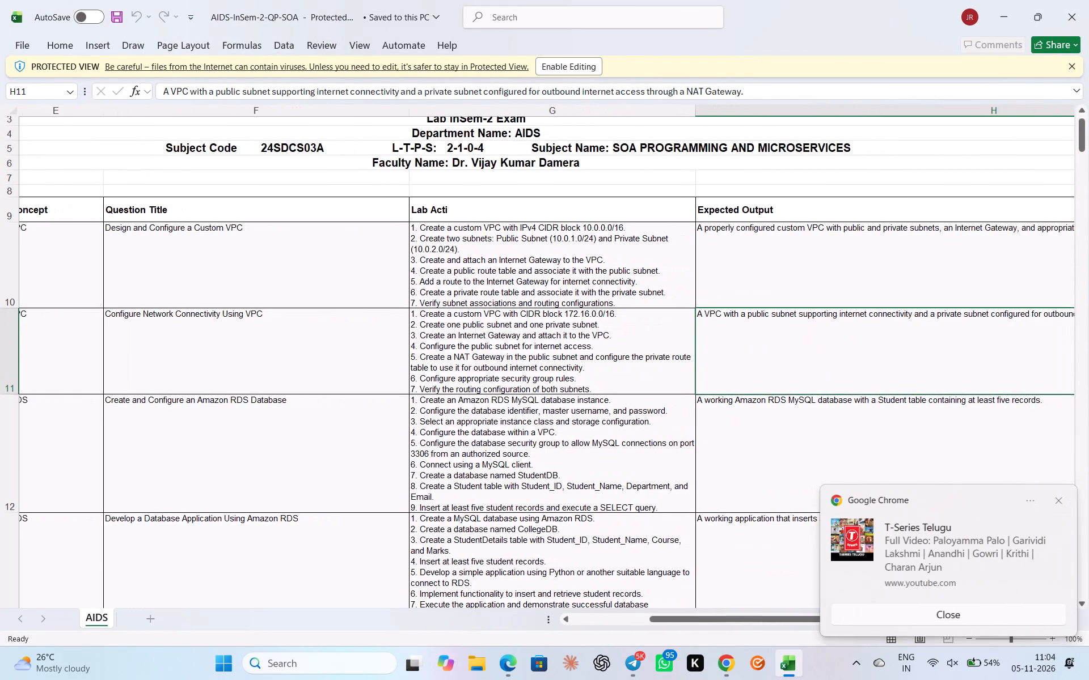
pyautogui.hscroll(-1, 533, 304)
pyautogui.click(1067, 677)
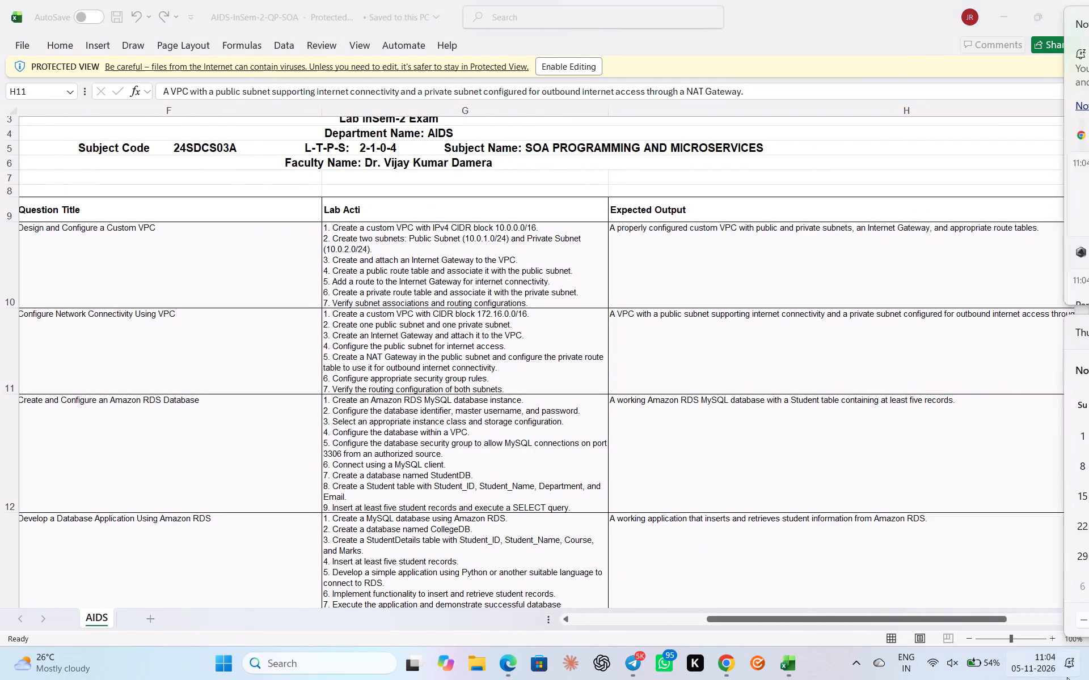
pyautogui.click(1067, 677)
pyautogui.hscroll(2, 555, 416)
pyautogui.scroll(-2, 555, 416)
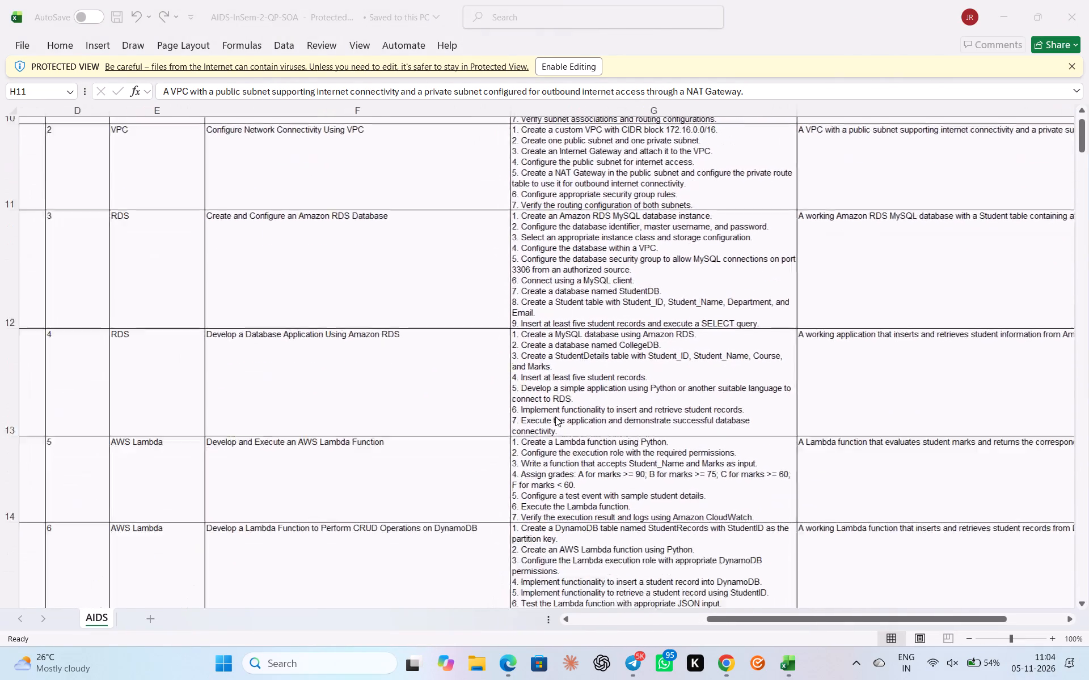
pyautogui.scroll(-7, 555, 416)
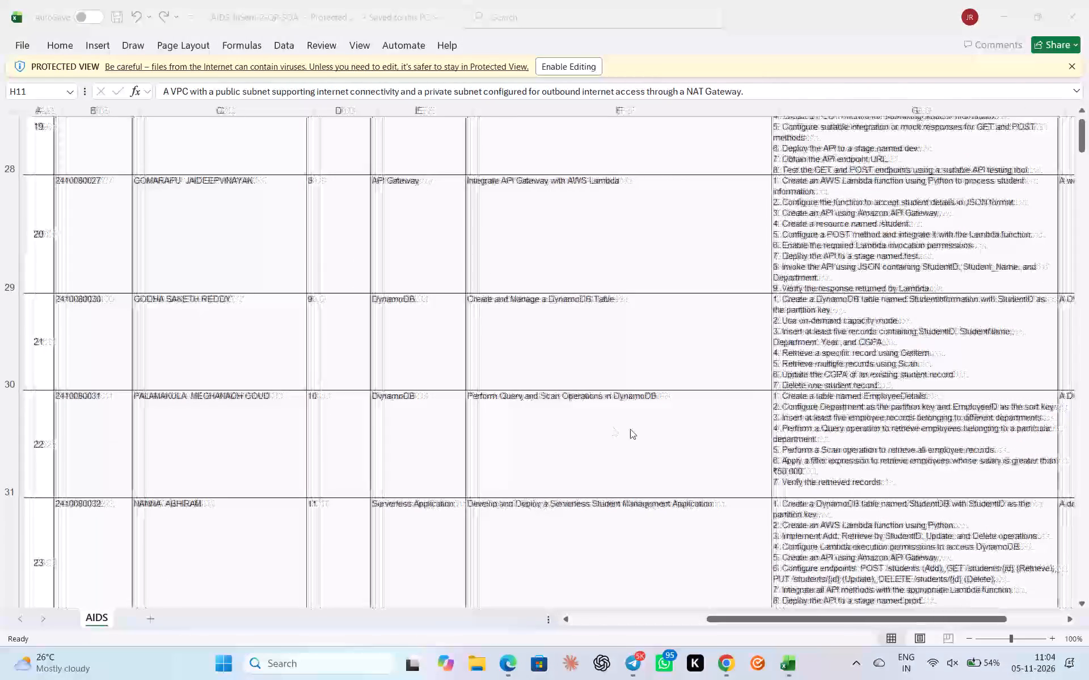
pyautogui.hscroll(3, 630, 429)
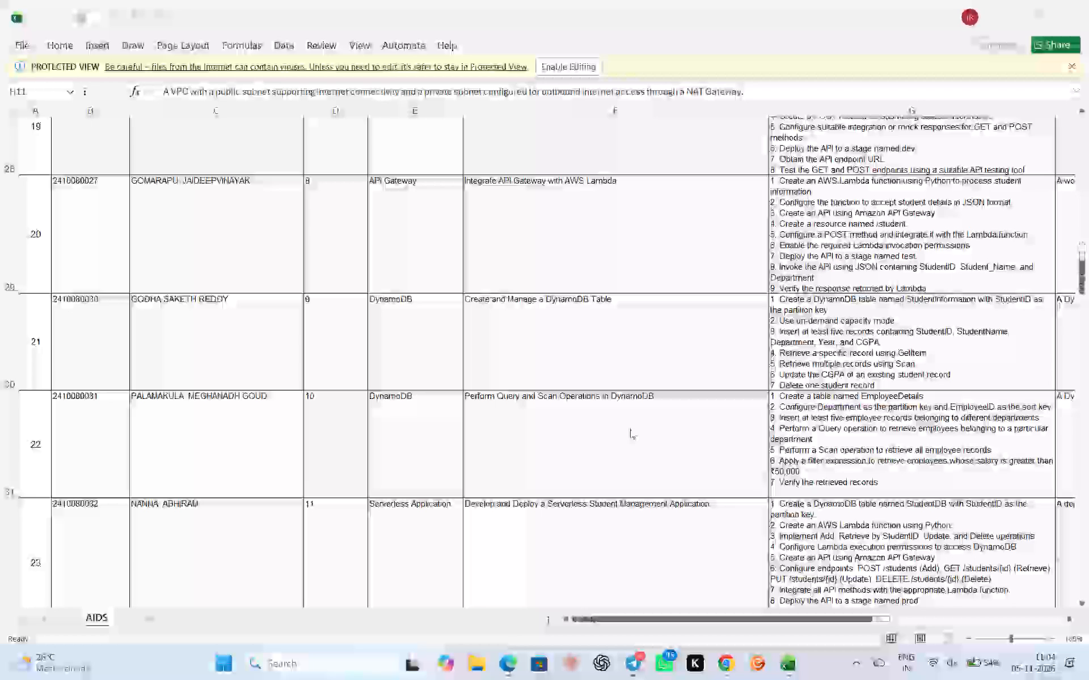
pyautogui.scroll(-4, 604, 336)
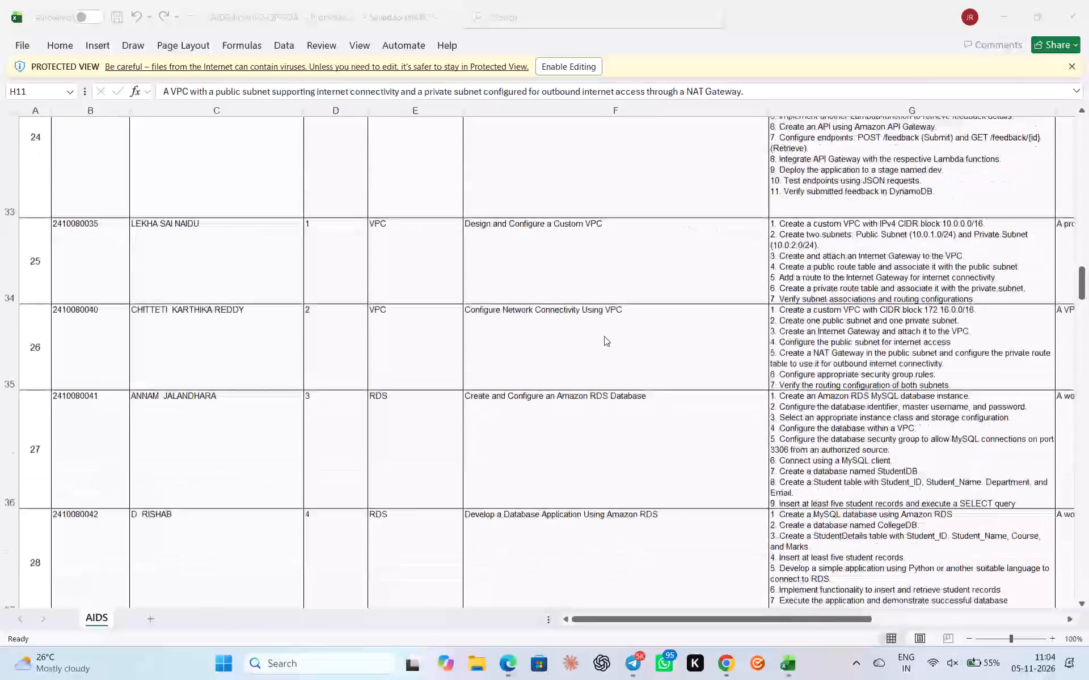
pyautogui.scroll(-4, 604, 336)
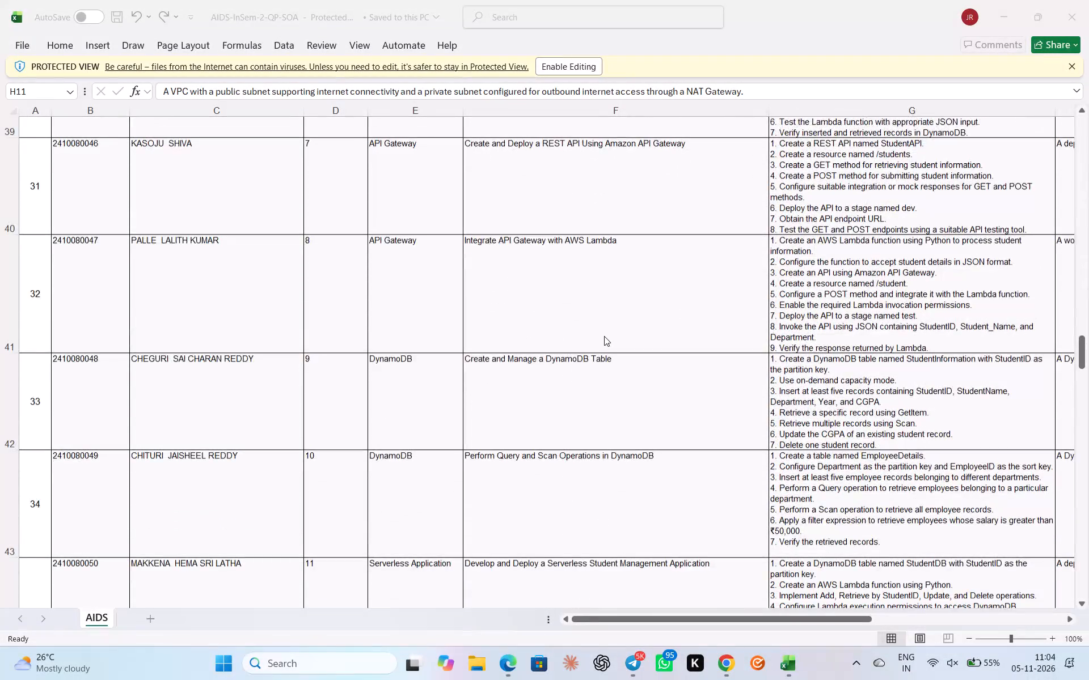
pyautogui.scroll(-3, 604, 336)
# Examine the concepts, question titles and lab activities in the remaining rows through the end of the allocation list.
pyautogui.hscroll(-1, 559, 358)
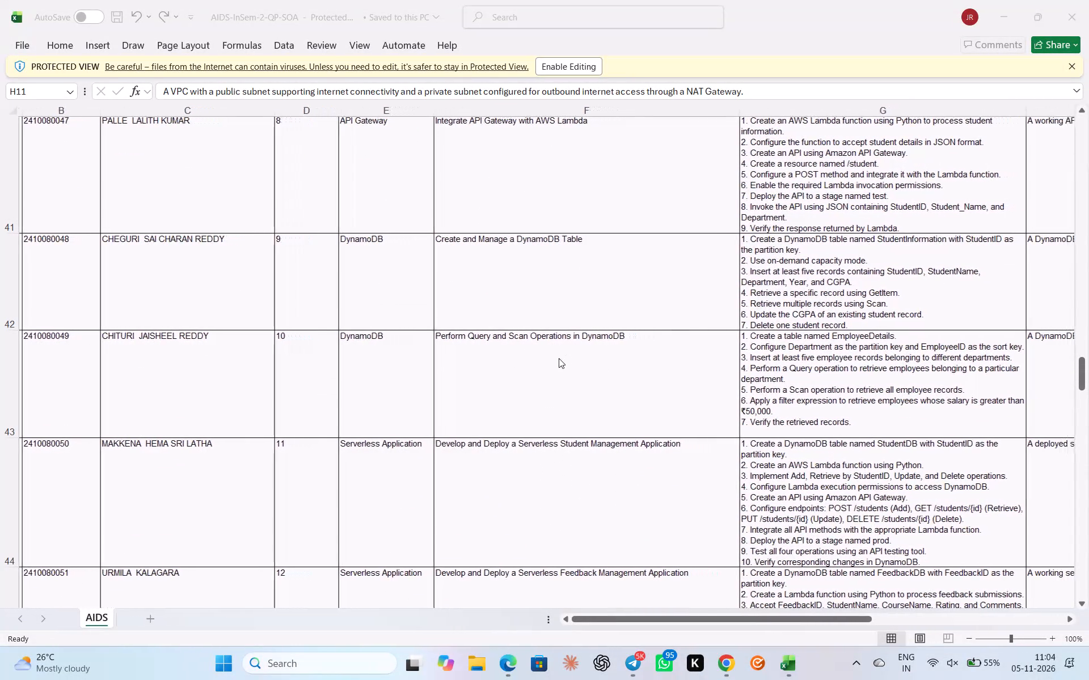
pyautogui.hscroll(-2, 559, 358)
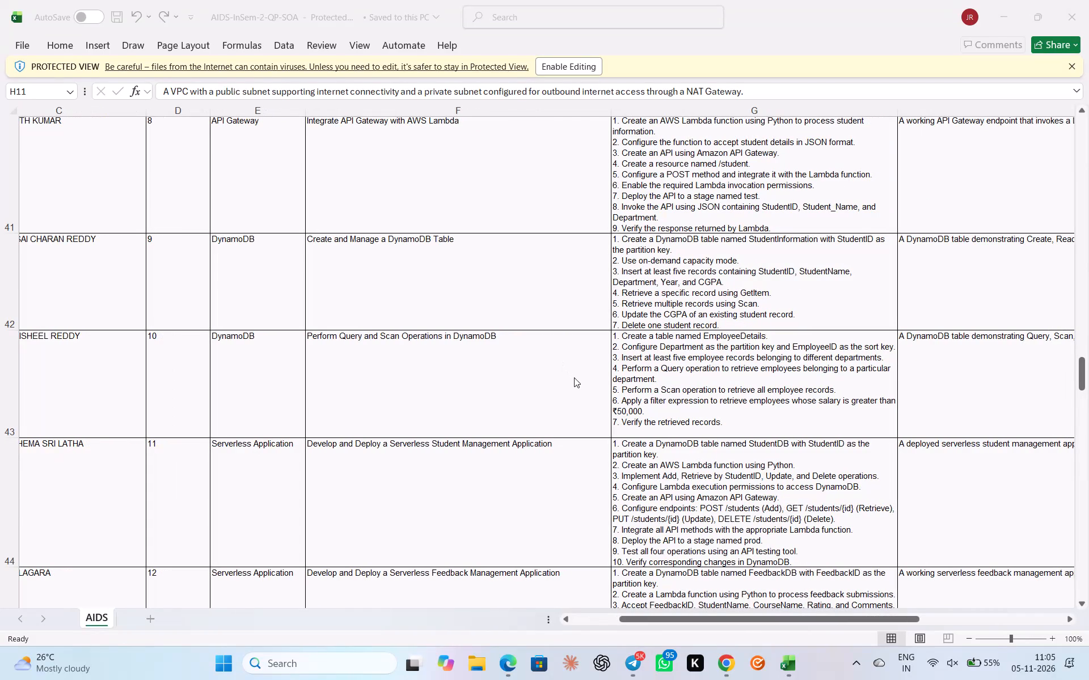
pyautogui.hscroll(-1, 574, 377)
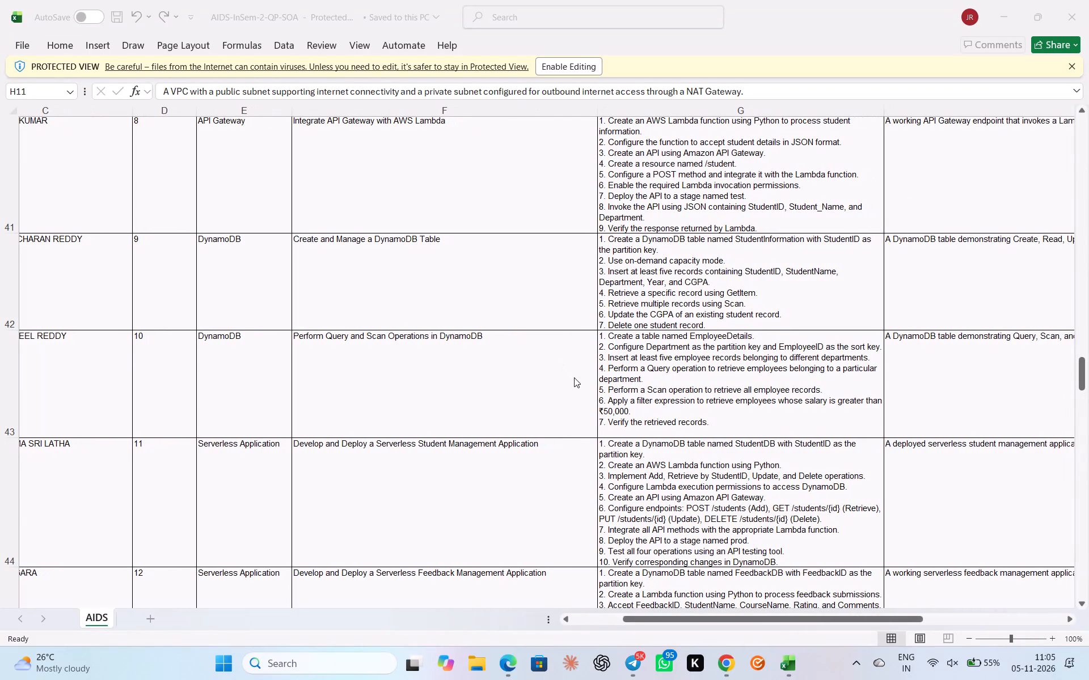
pyautogui.hscroll(-1, 574, 377)
pyautogui.scroll(1, 574, 377)
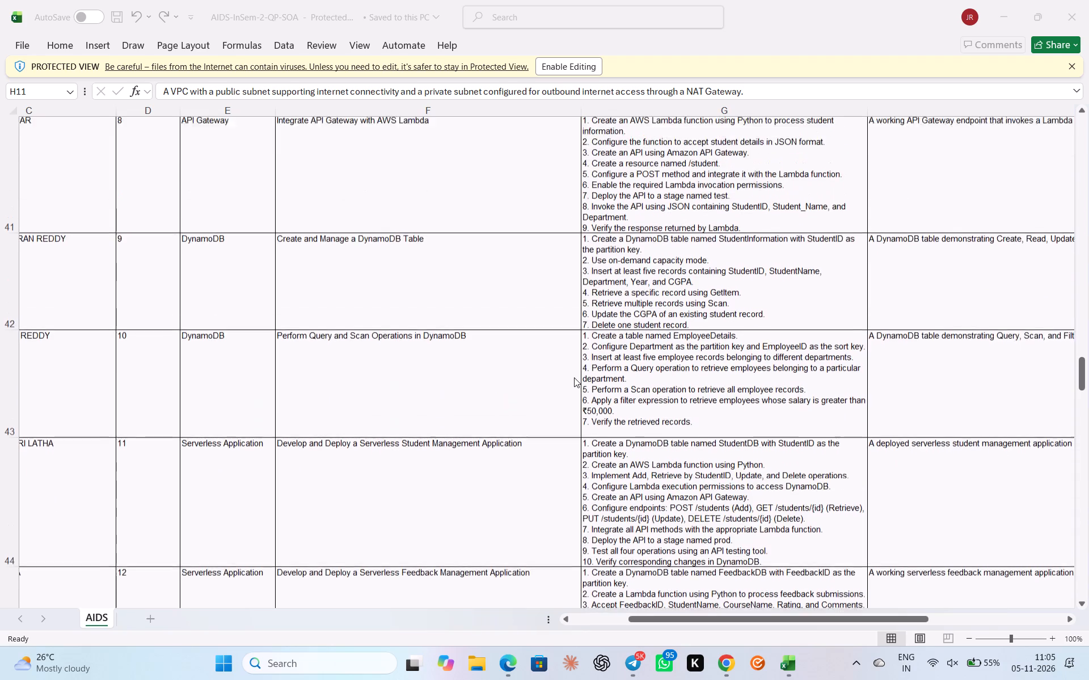
pyautogui.scroll(1, 574, 377)
pyautogui.scroll(-4, 574, 377)
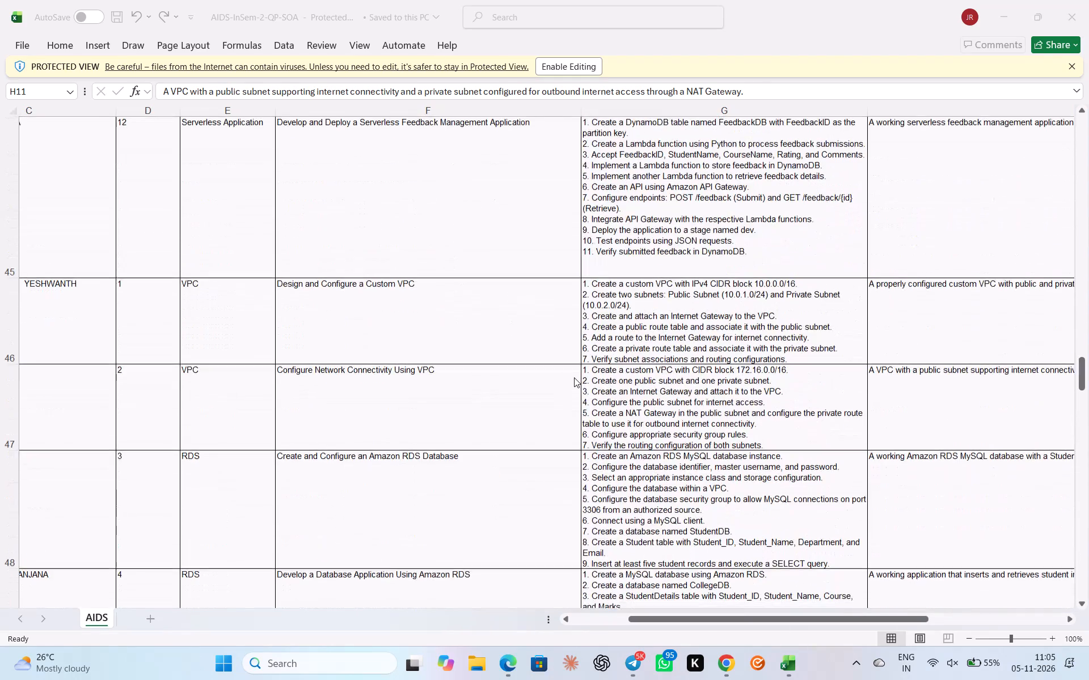
pyautogui.scroll(-4, 574, 377)
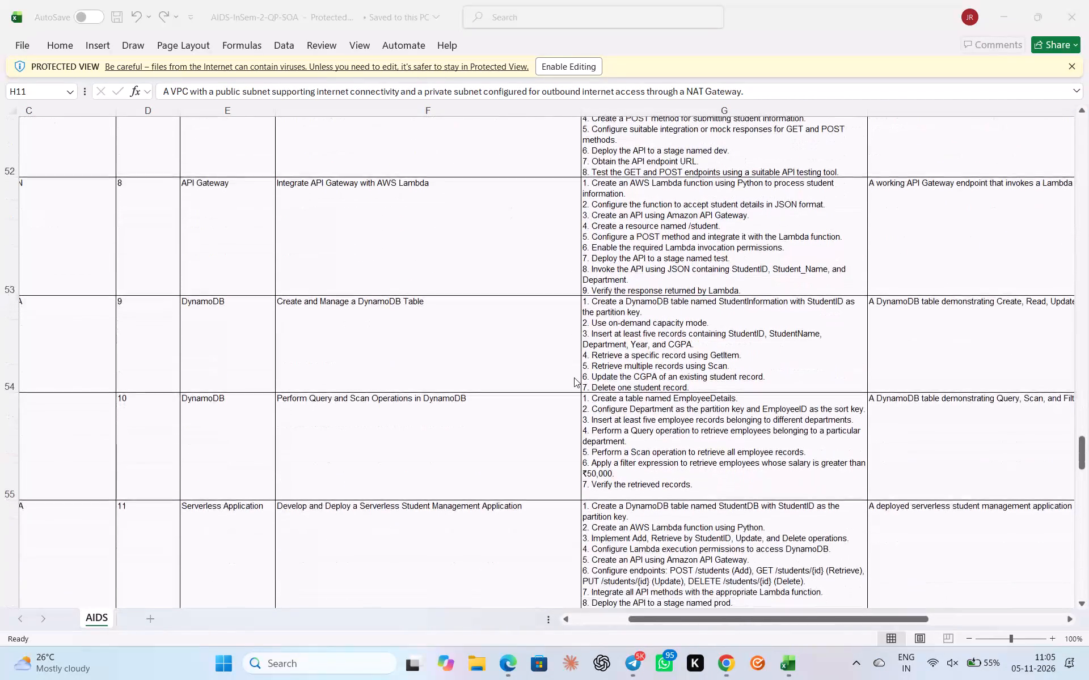
pyautogui.scroll(-1, 574, 377)
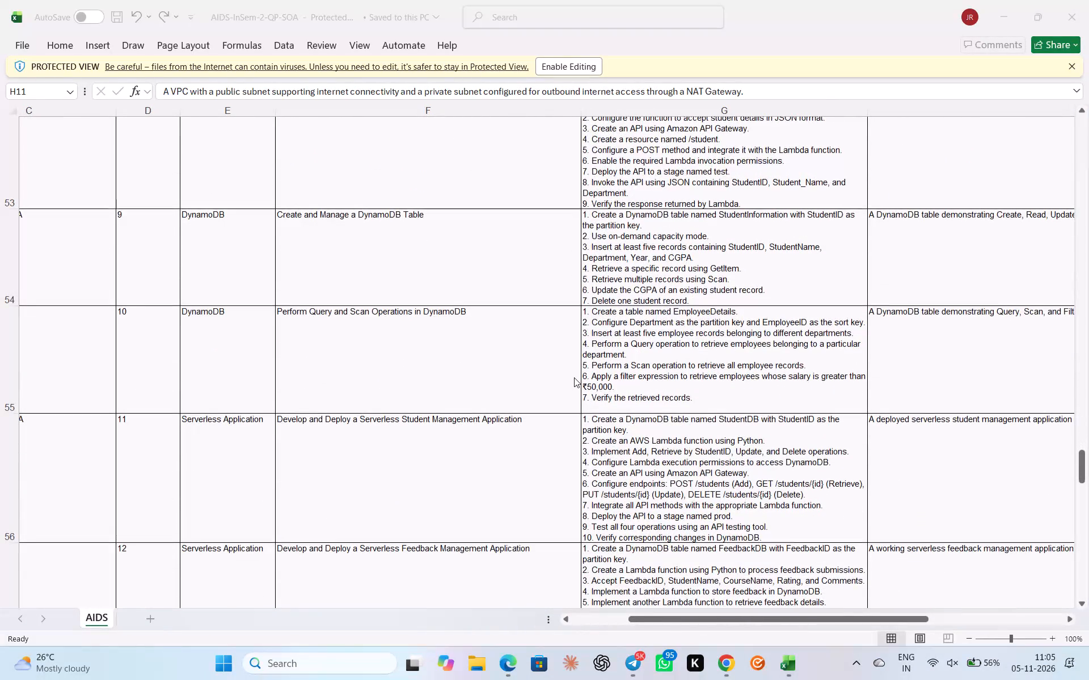
pyautogui.scroll(-4, 574, 377)
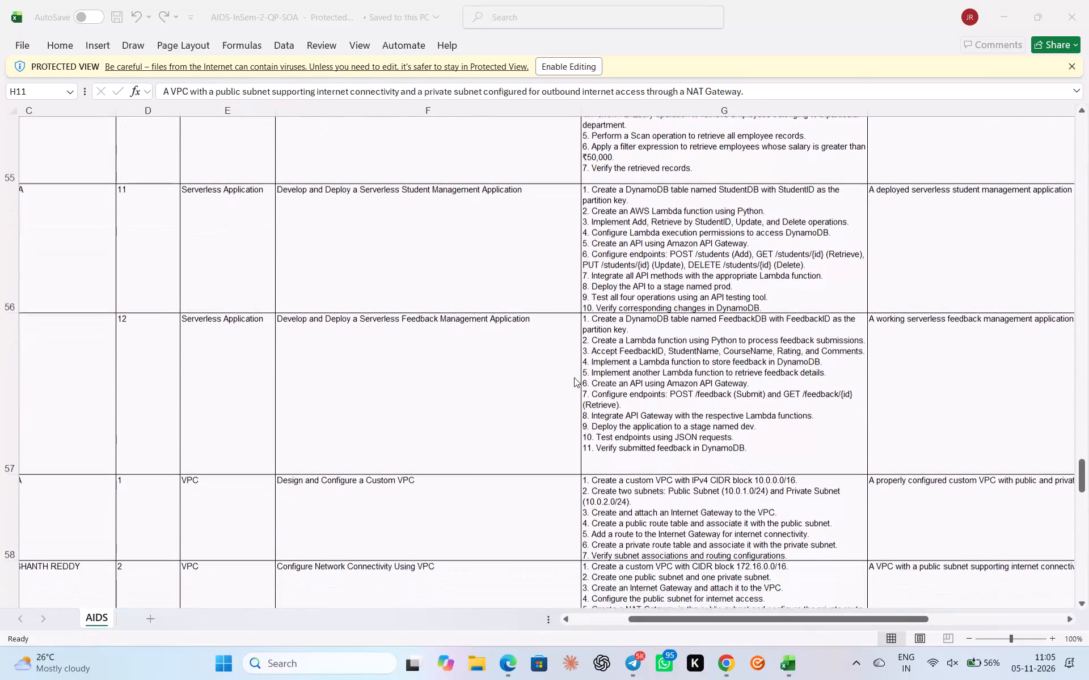
pyautogui.scroll(-4, 574, 377)
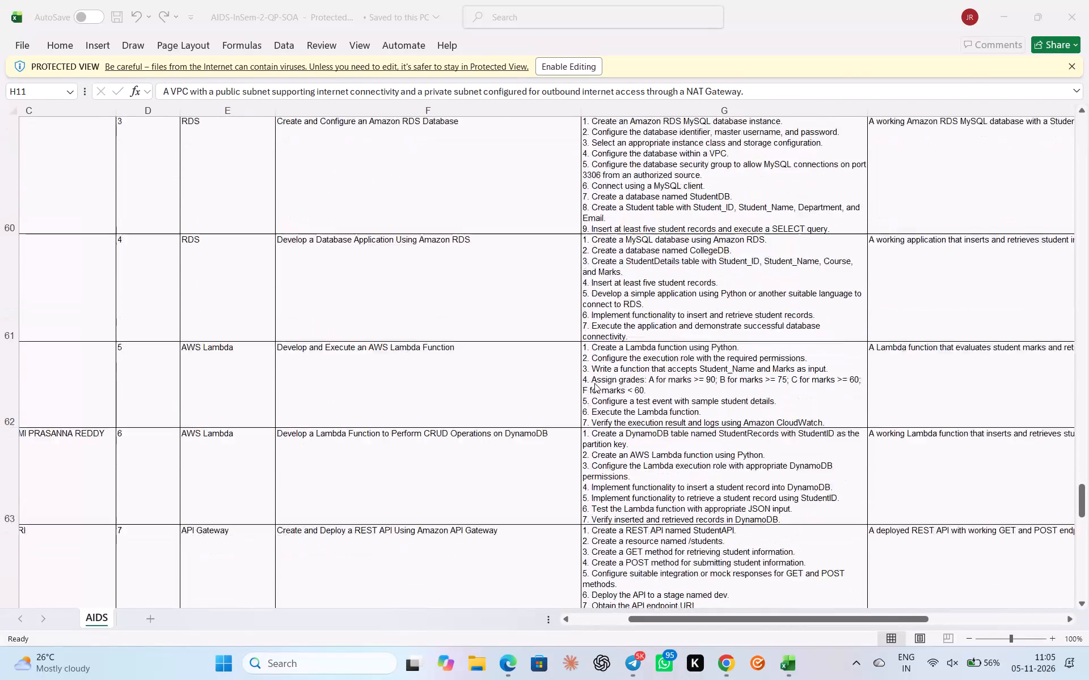
pyautogui.scroll(-3, 594, 383)
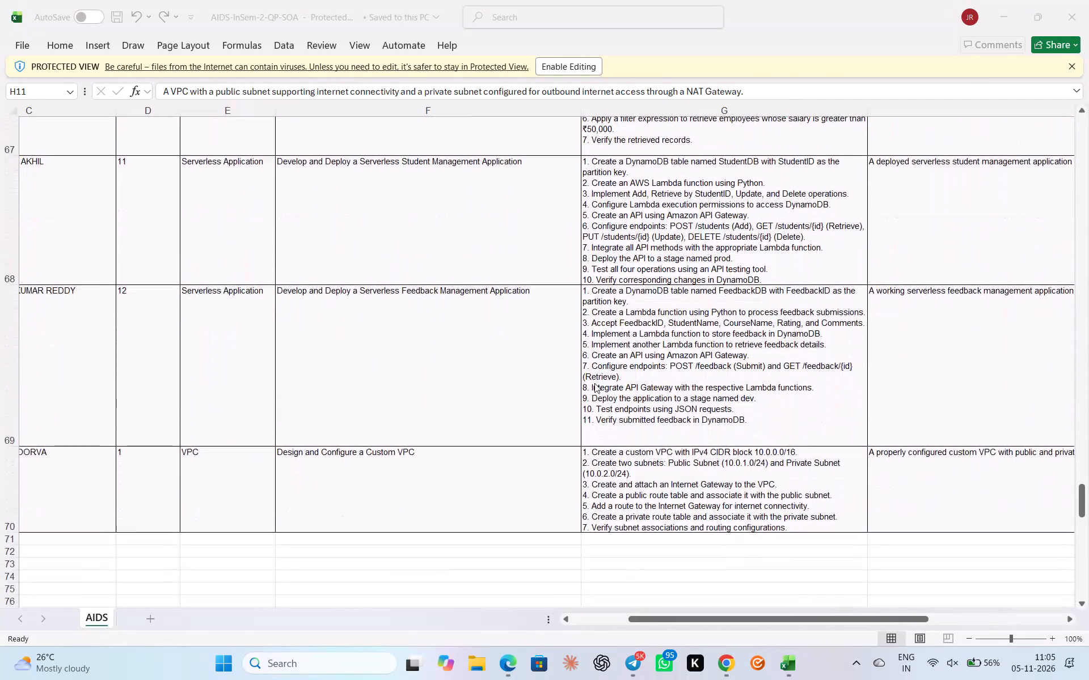
pyautogui.scroll(-1, 594, 383)
# Return to the earlier rows and examine the DynamoDB and Serverless Application questions with their assigned students in rows 17 to 20.
pyautogui.scroll(5, 594, 383)
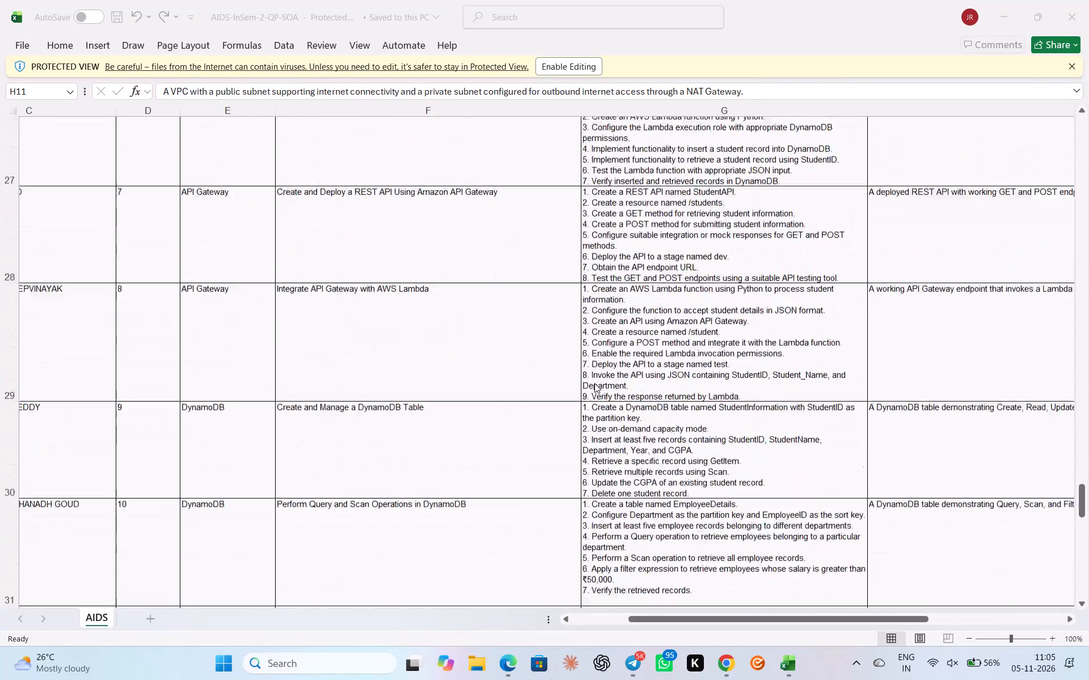
pyautogui.scroll(8, 594, 383)
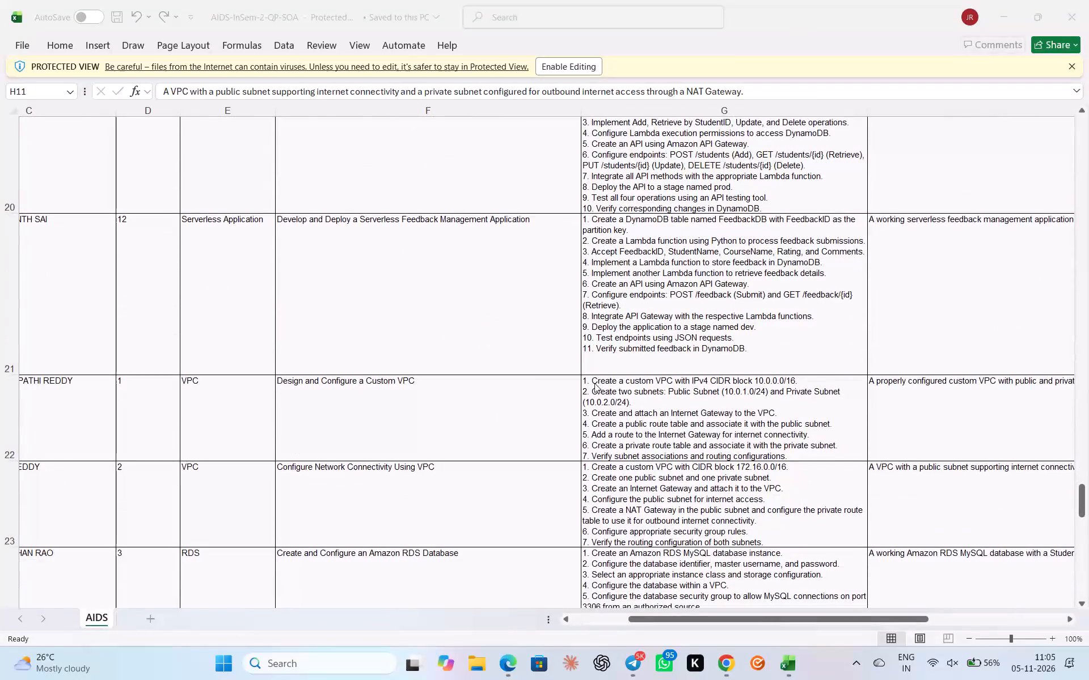
pyautogui.scroll(4, 594, 383)
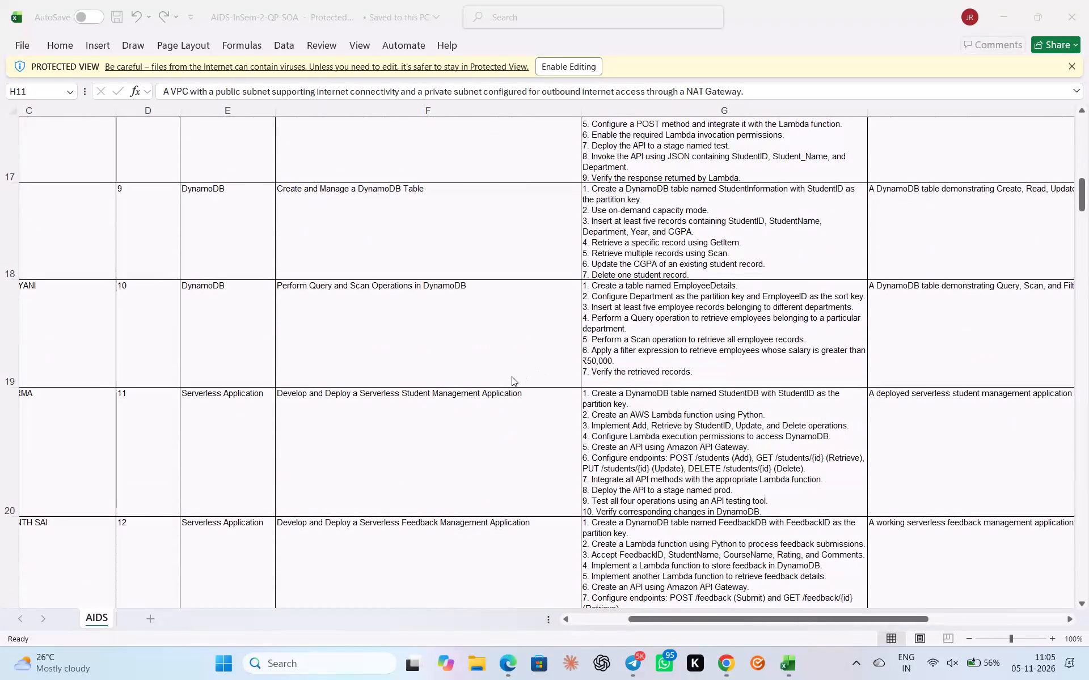
pyautogui.hscroll(3, 512, 376)
pyautogui.scroll(-1, 512, 376)
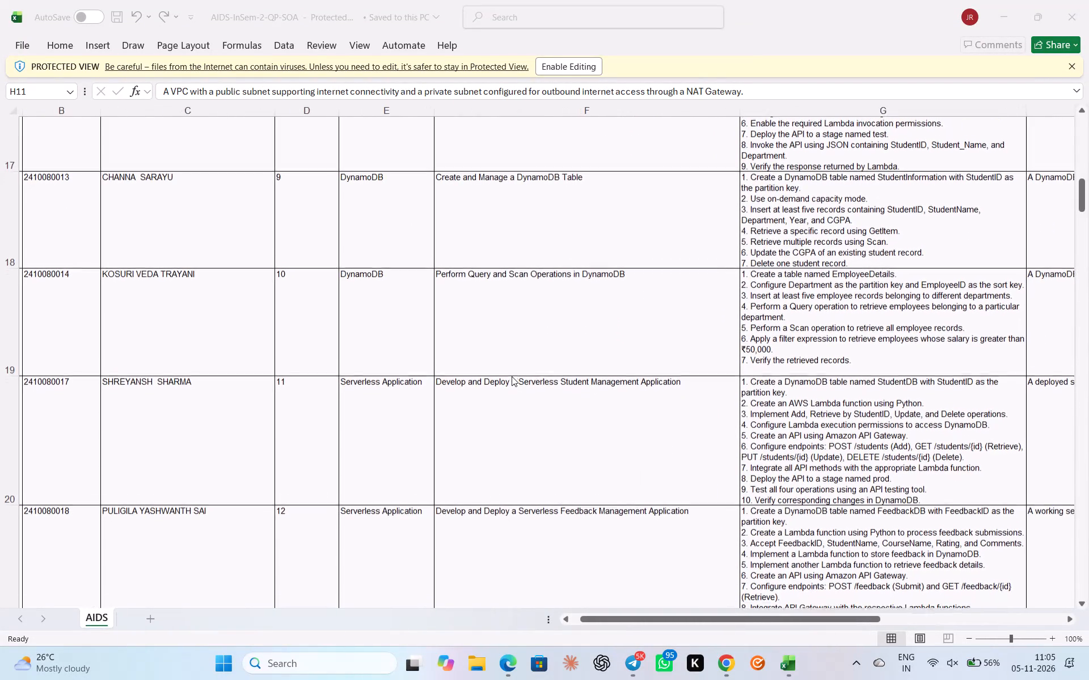
pyautogui.scroll(-1, 512, 376)
pyautogui.hscroll(-2, 512, 376)
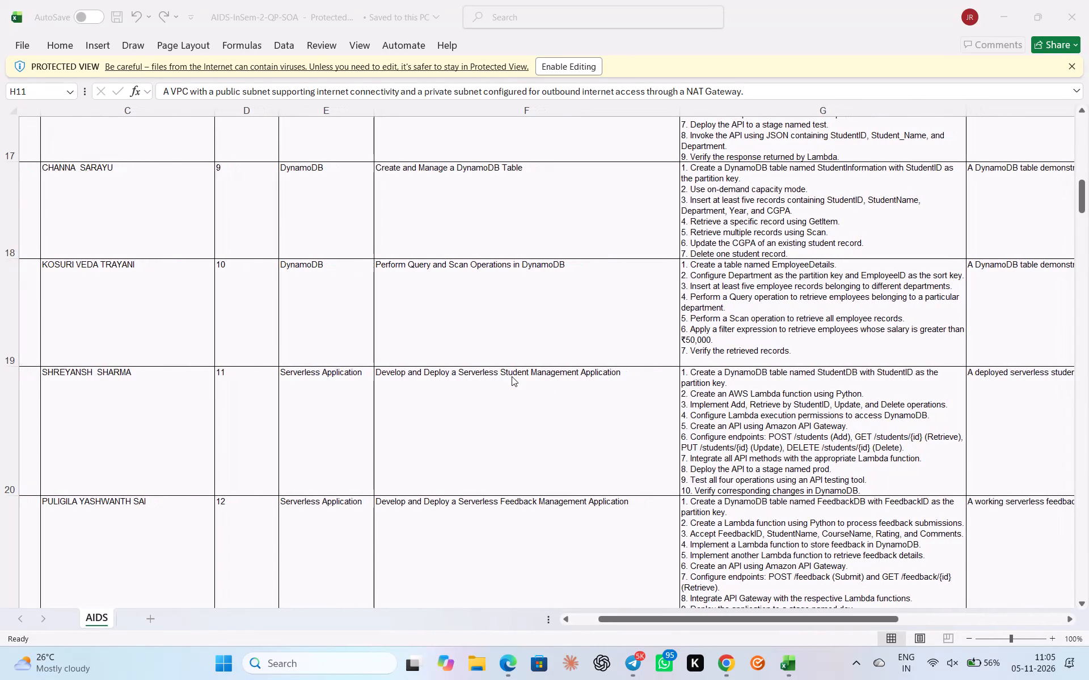
pyautogui.hscroll(1, 483, 384)
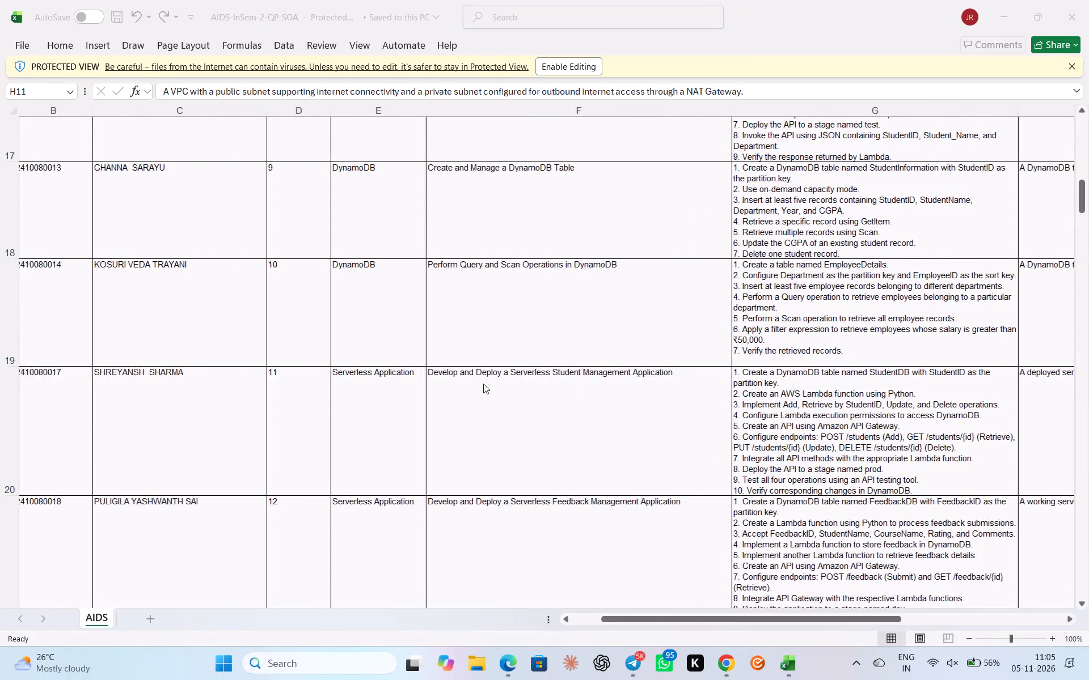
pyautogui.hscroll(2, 483, 384)
pyautogui.hscroll(-1, 475, 387)
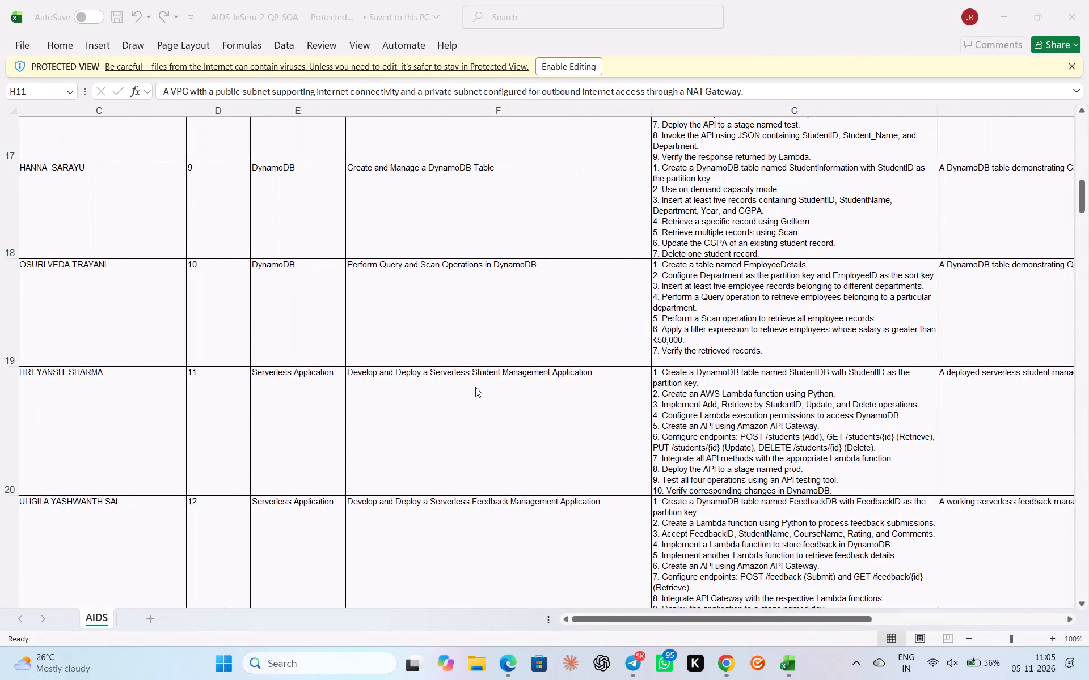
pyautogui.hscroll(-1, 475, 387)
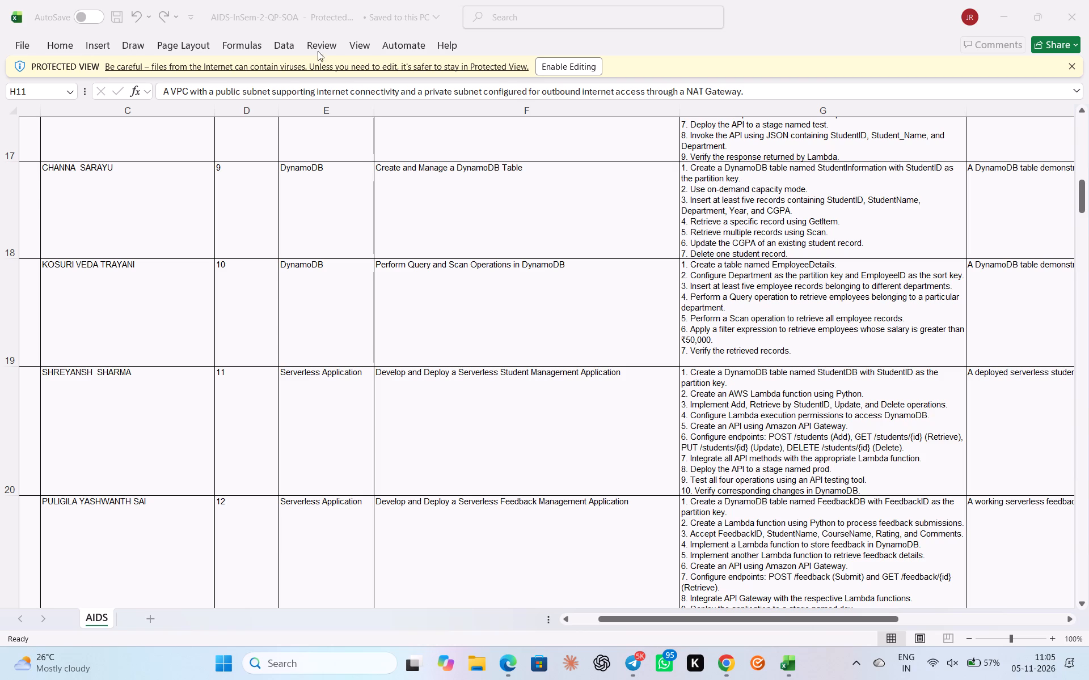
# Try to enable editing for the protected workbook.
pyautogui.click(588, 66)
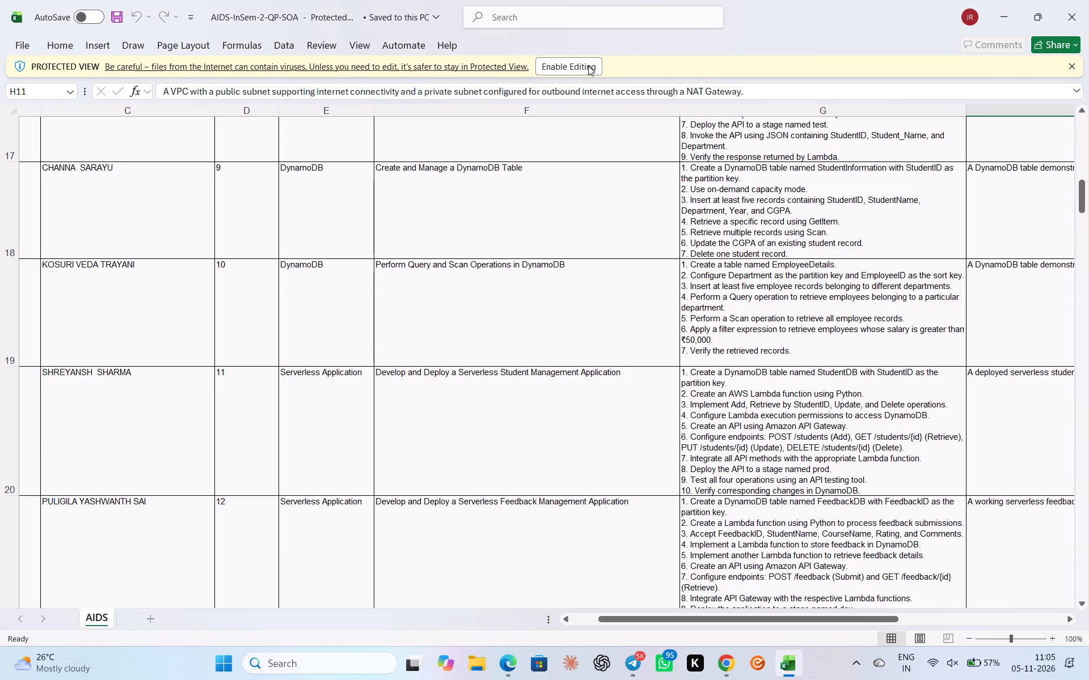
# Search for DynamoDB, open the help entry for it, and close the help view.
pyautogui.click(545, 15)
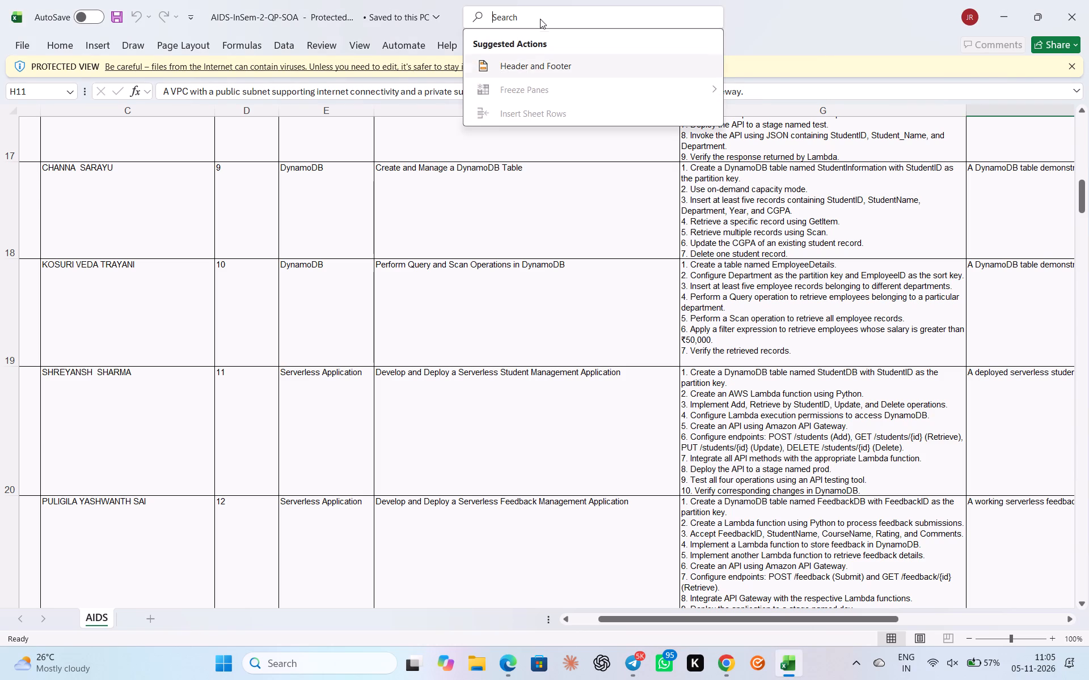
pyautogui.press('d')
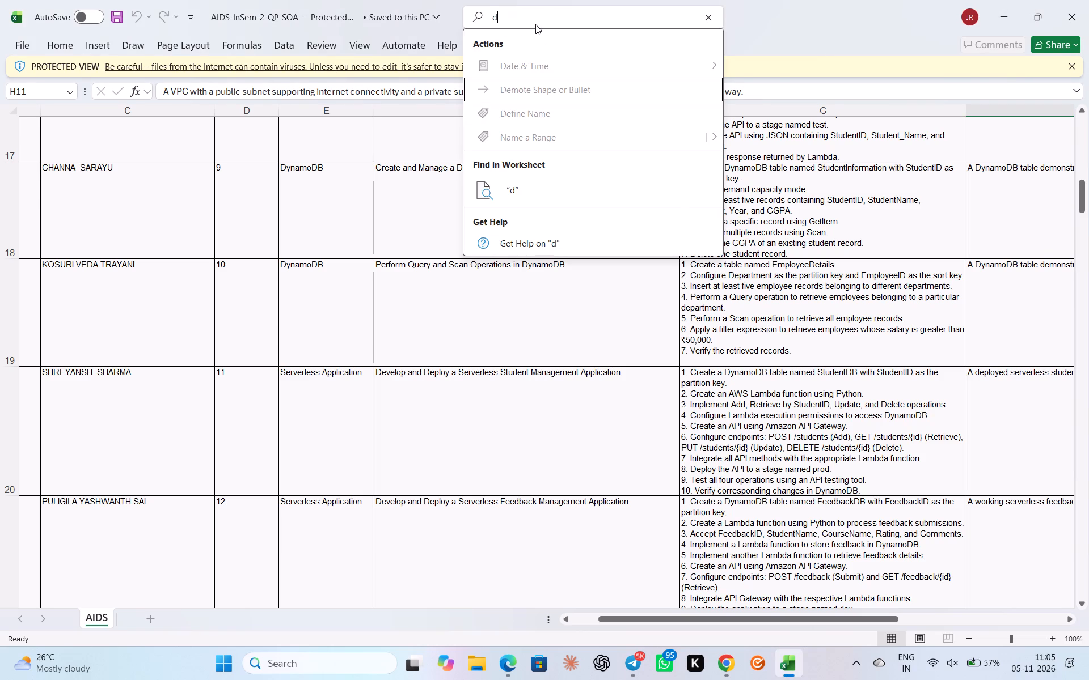
pyautogui.press('BackSpace')
pyautogui.press('d')
pyautogui.write('amo')
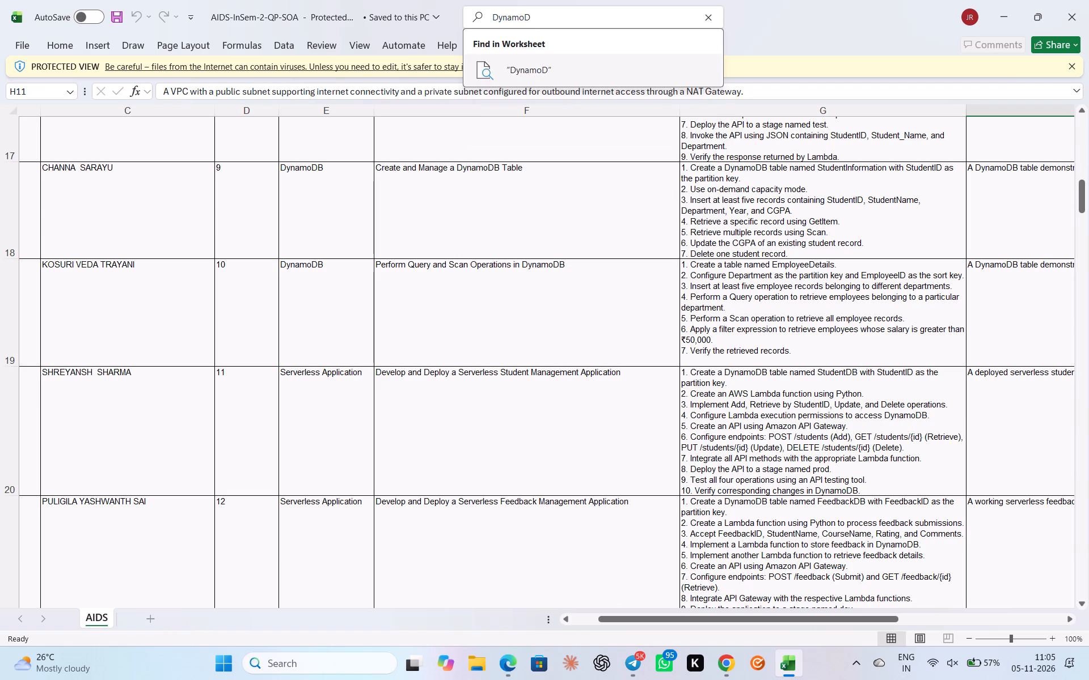
pyautogui.press('Return')
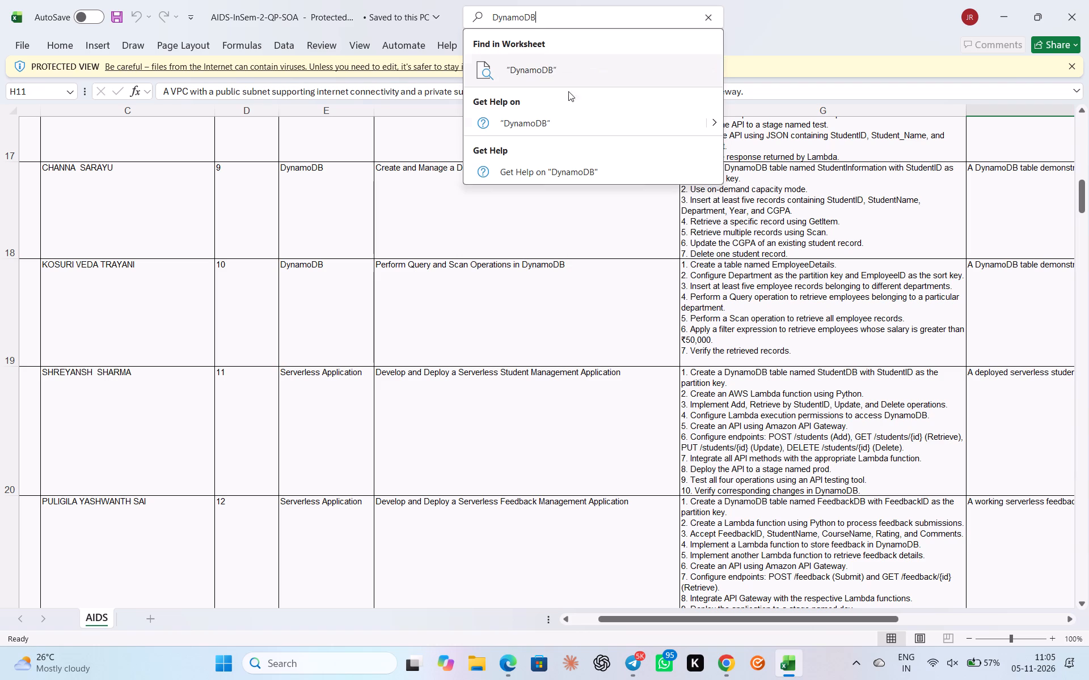
pyautogui.click(597, 124)
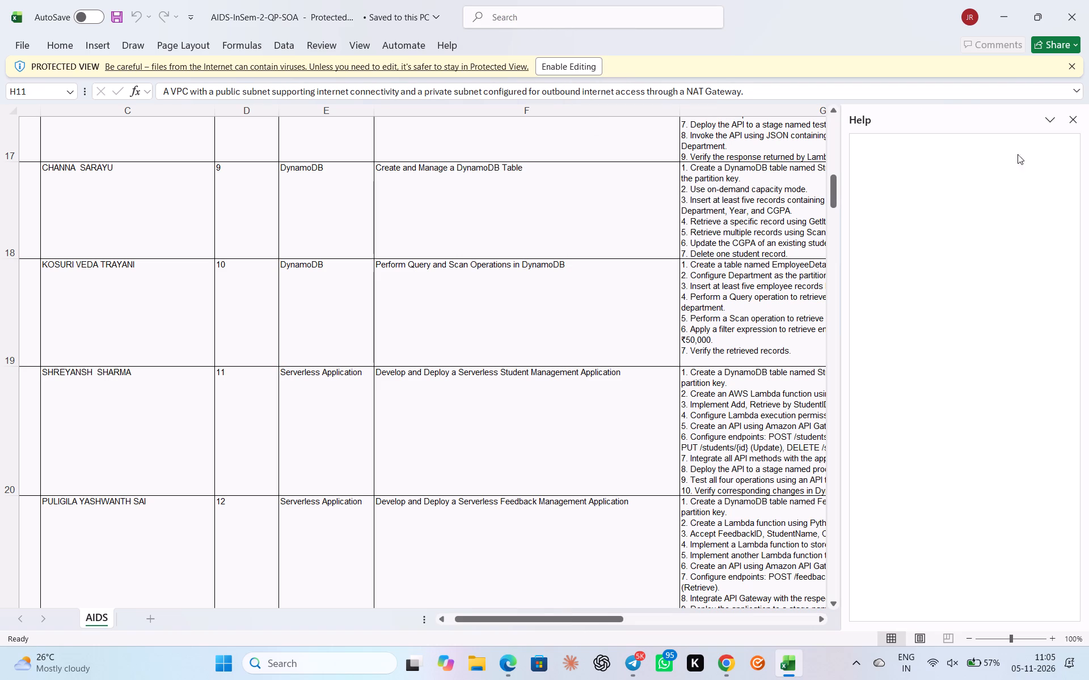
pyautogui.click(1073, 118)
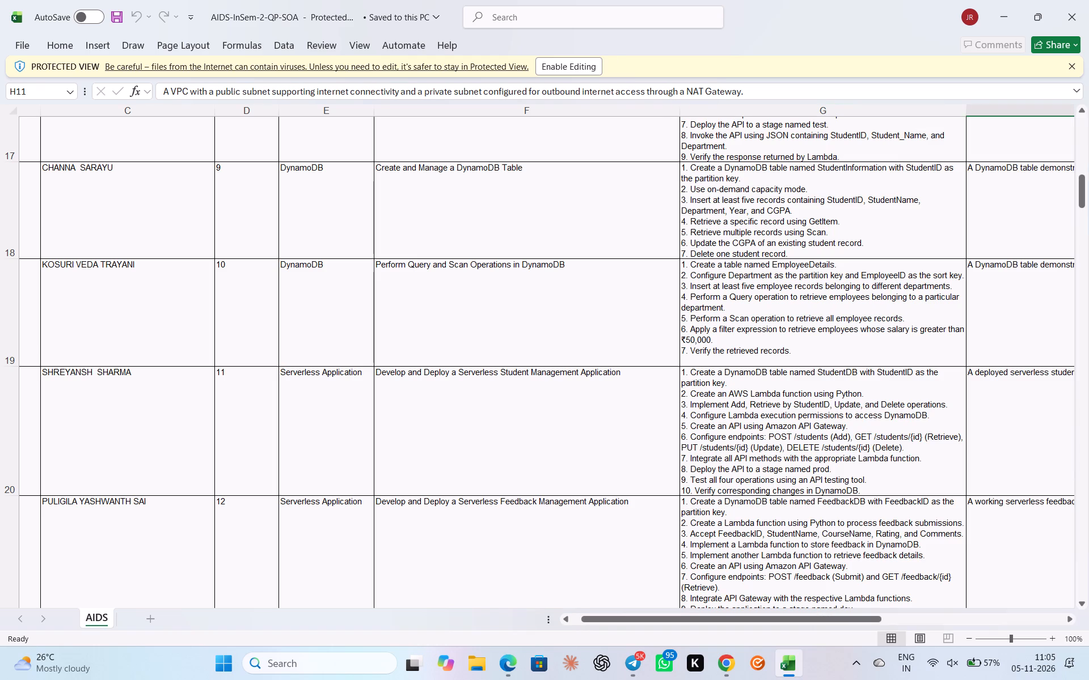
# Enable editing for the protected SOA question allocation workbook.
pyautogui.click(569, 63)
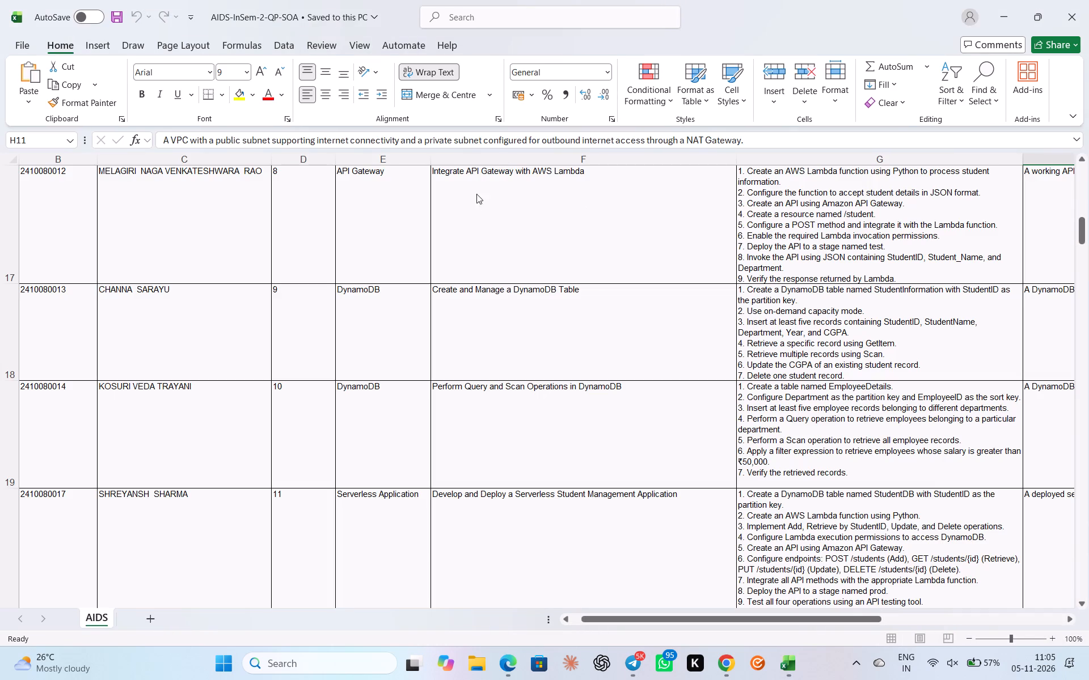
# Find the next cell containing DynamoDB in the AIDS sheet and close the search dialog.
pyautogui.hotkey('ctrl', 'h')
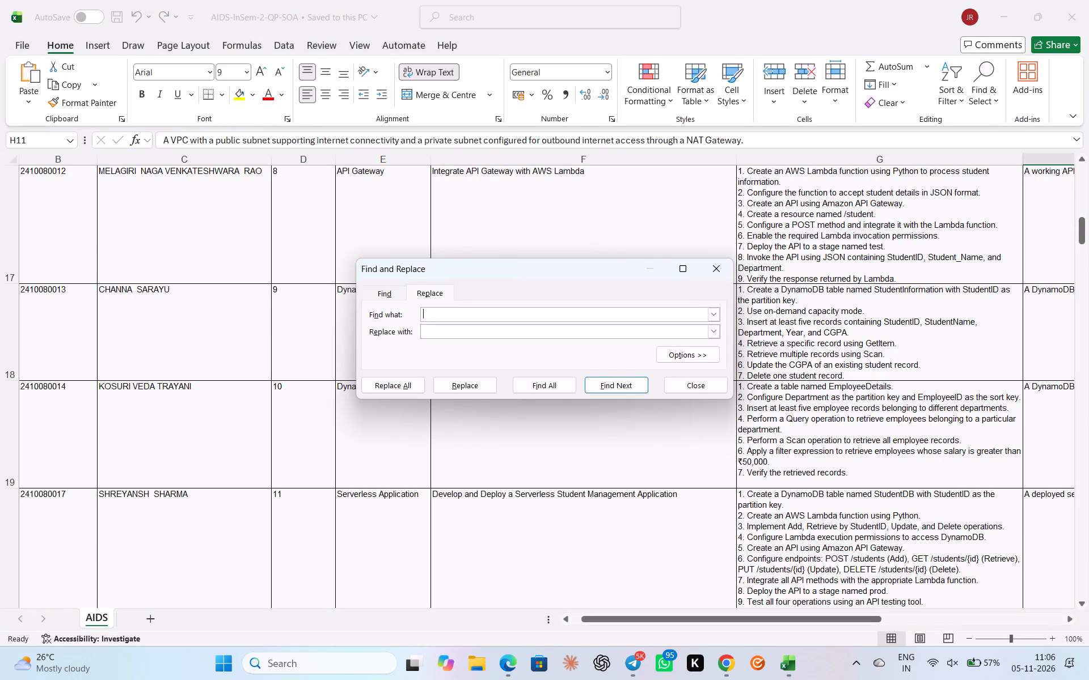
pyautogui.press('o')
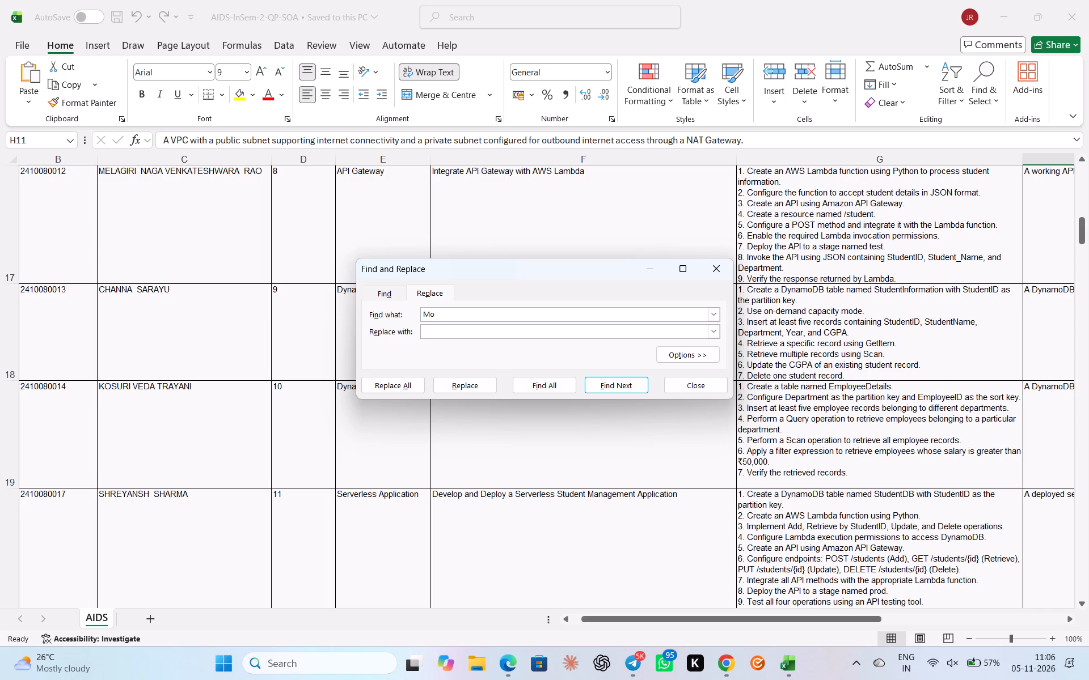
pyautogui.press('BackSpace')
pyautogui.write('ynamo')
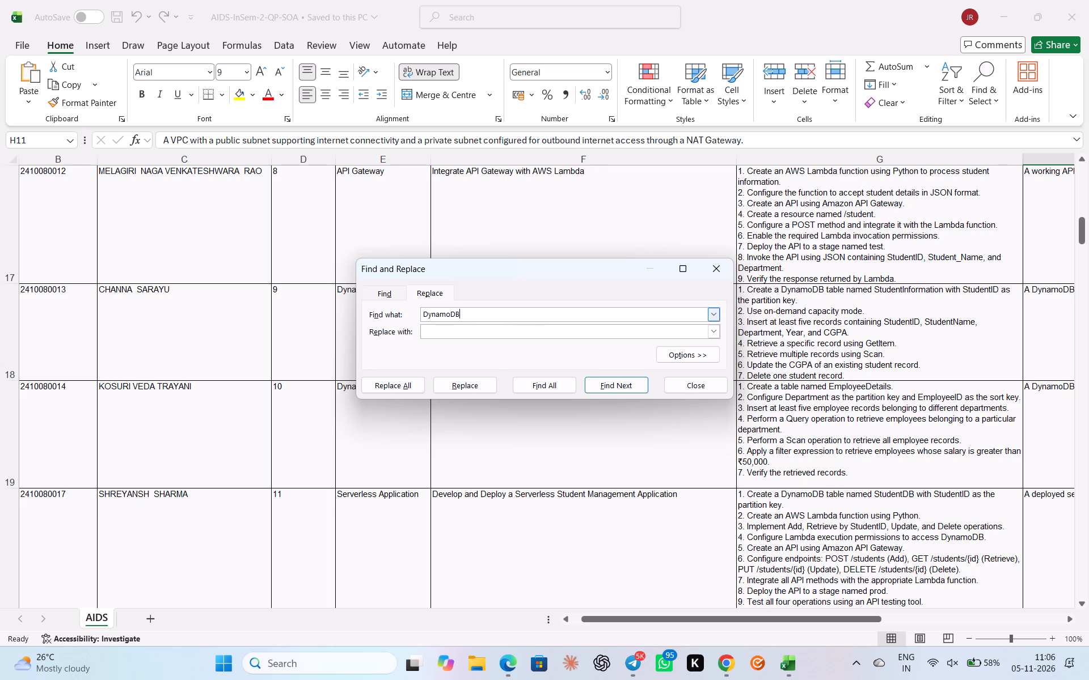
pyautogui.click(623, 379)
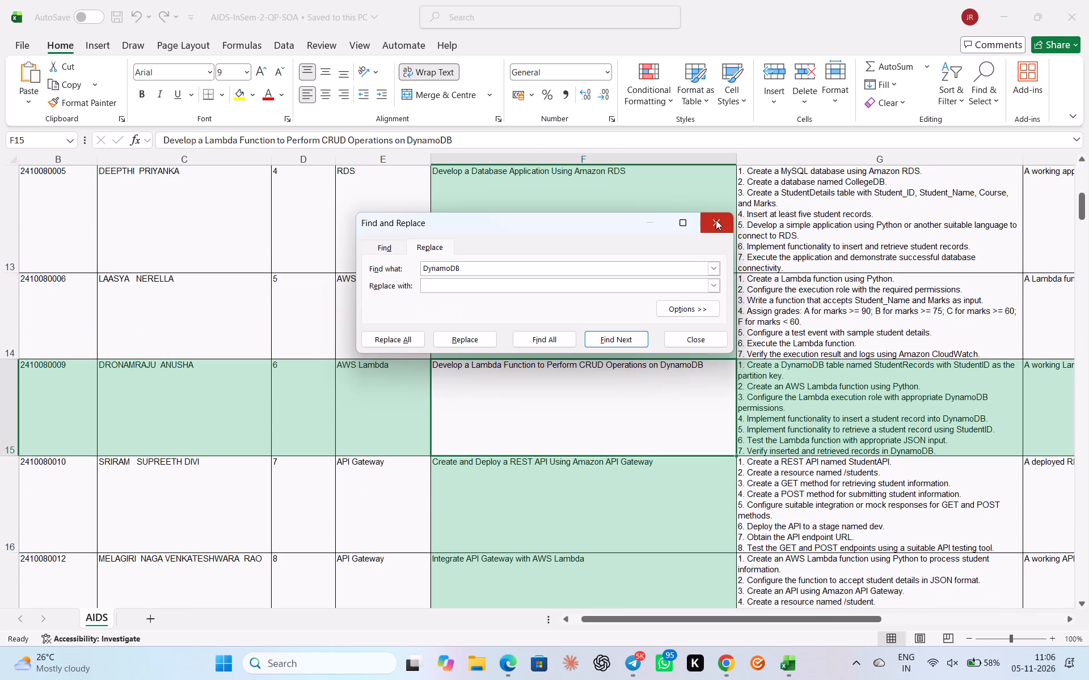
pyautogui.click(716, 220)
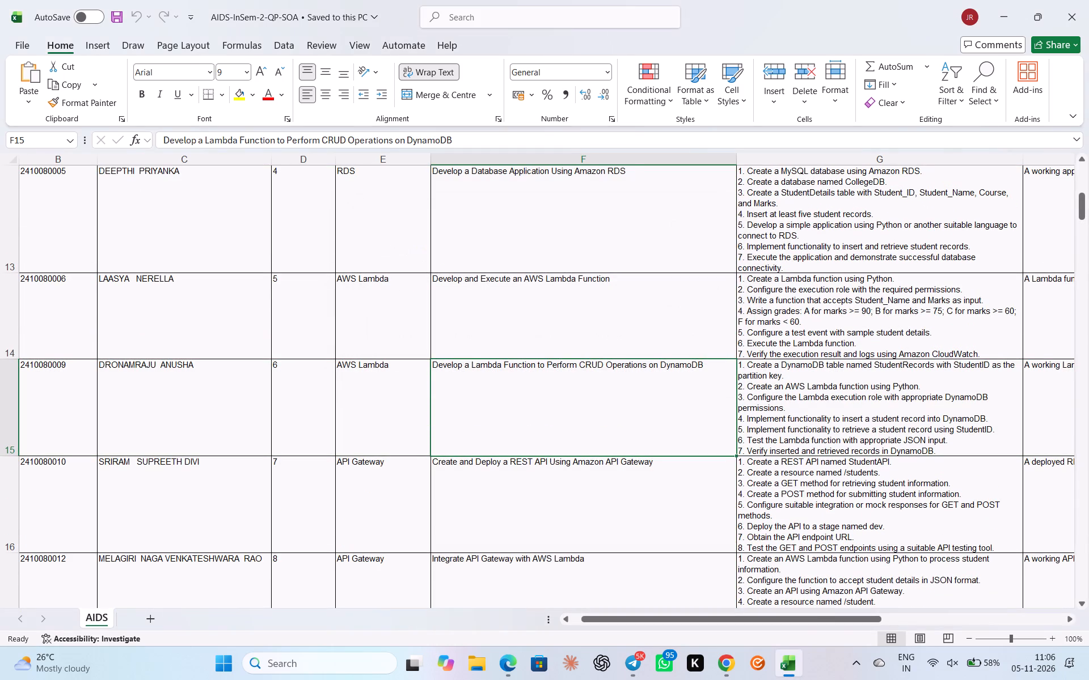
# Examine the question numbers, concepts, titles and lab activities in the allocation rows below, down to the DynamoDB and Serverless Application questions in rows 54 to 57.
pyautogui.scroll(-4, 656, 365)
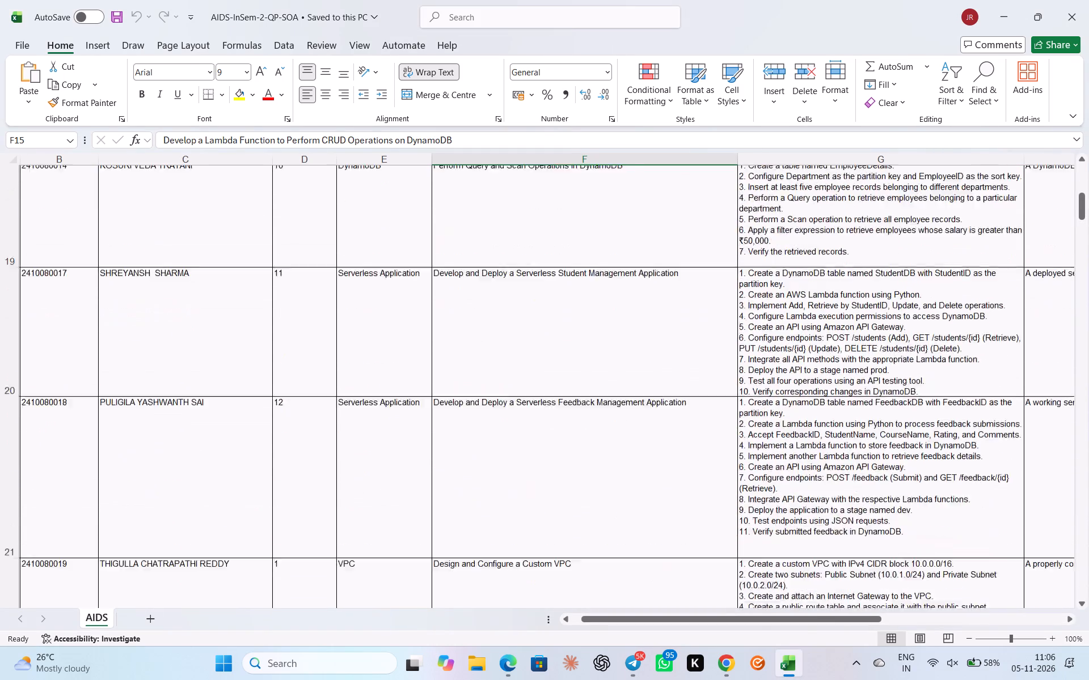
pyautogui.scroll(-3, 656, 365)
pyautogui.hscroll(1, 656, 365)
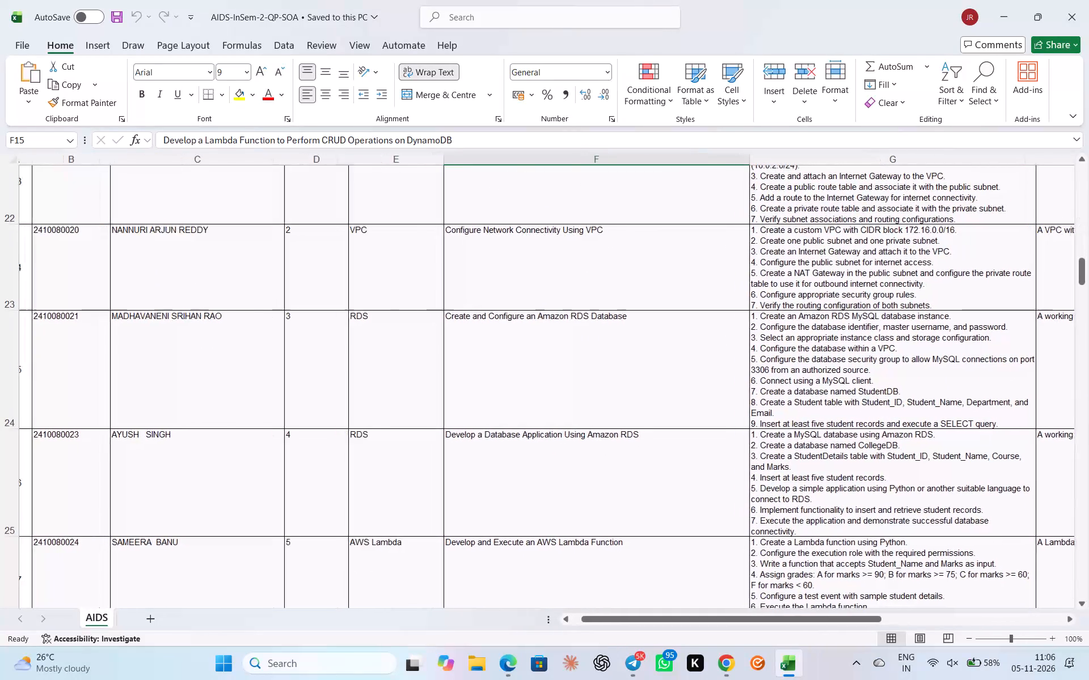
pyautogui.hscroll(1, 656, 365)
pyautogui.scroll(8, 656, 365)
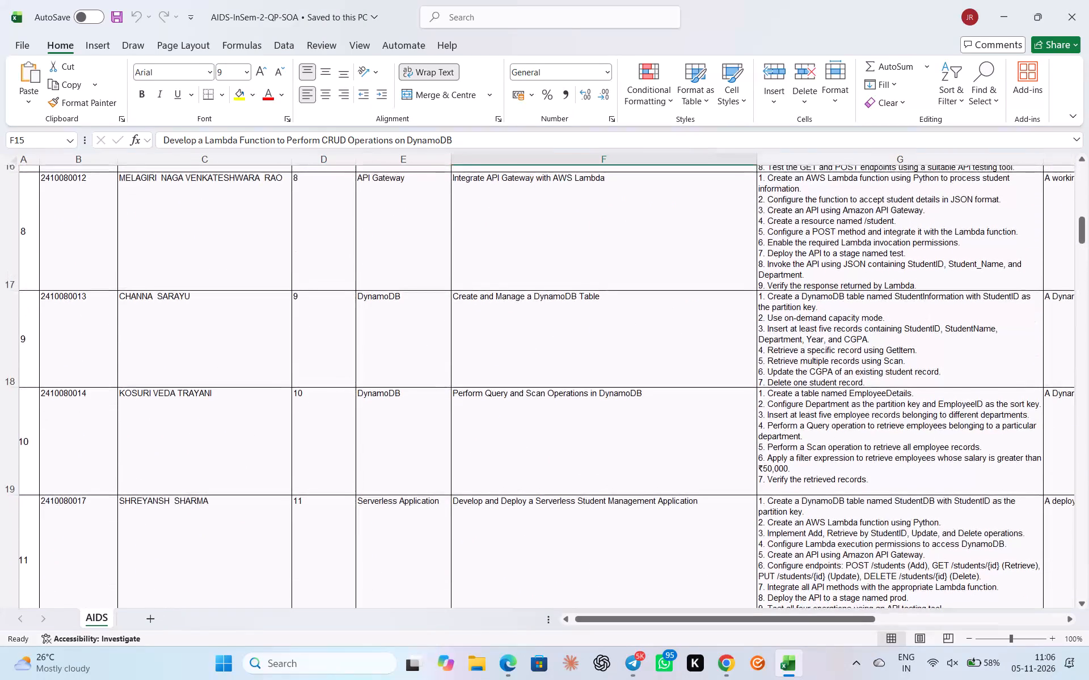
pyautogui.scroll(-1, 656, 365)
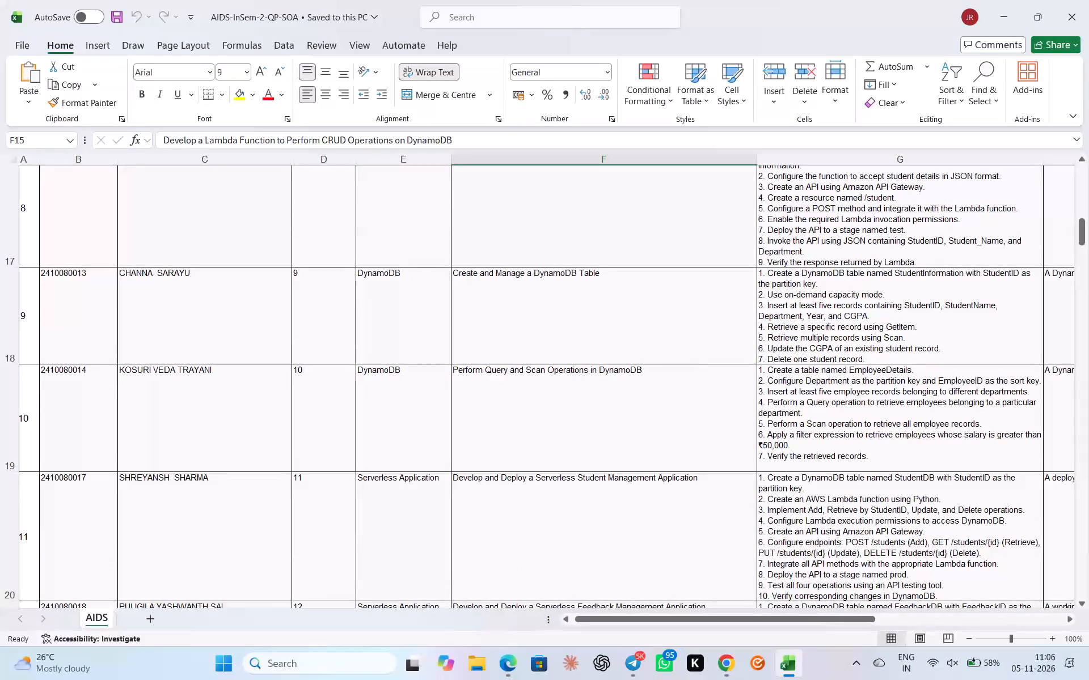
pyautogui.scroll(-8, 656, 365)
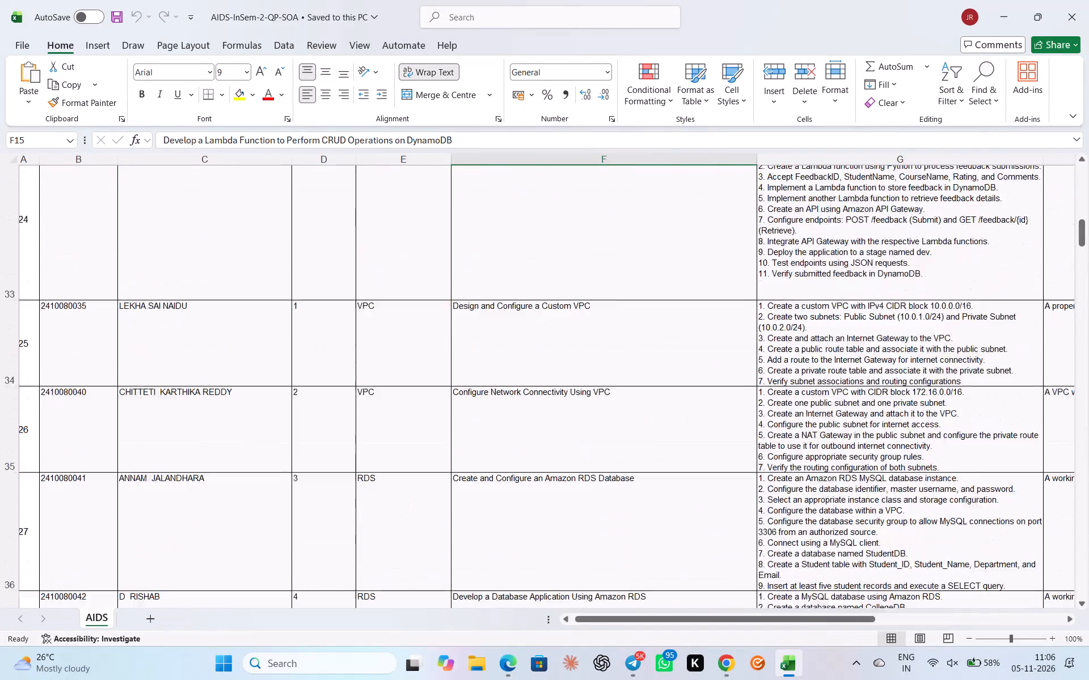
pyautogui.scroll(-3, 656, 365)
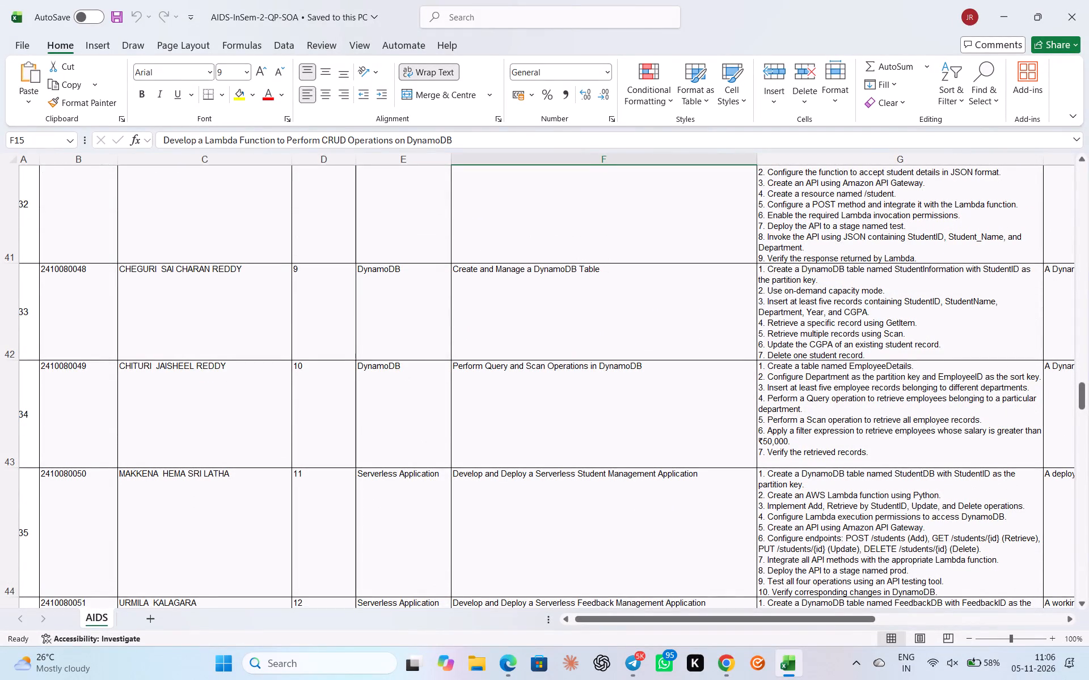
pyautogui.scroll(-3, 883, 427)
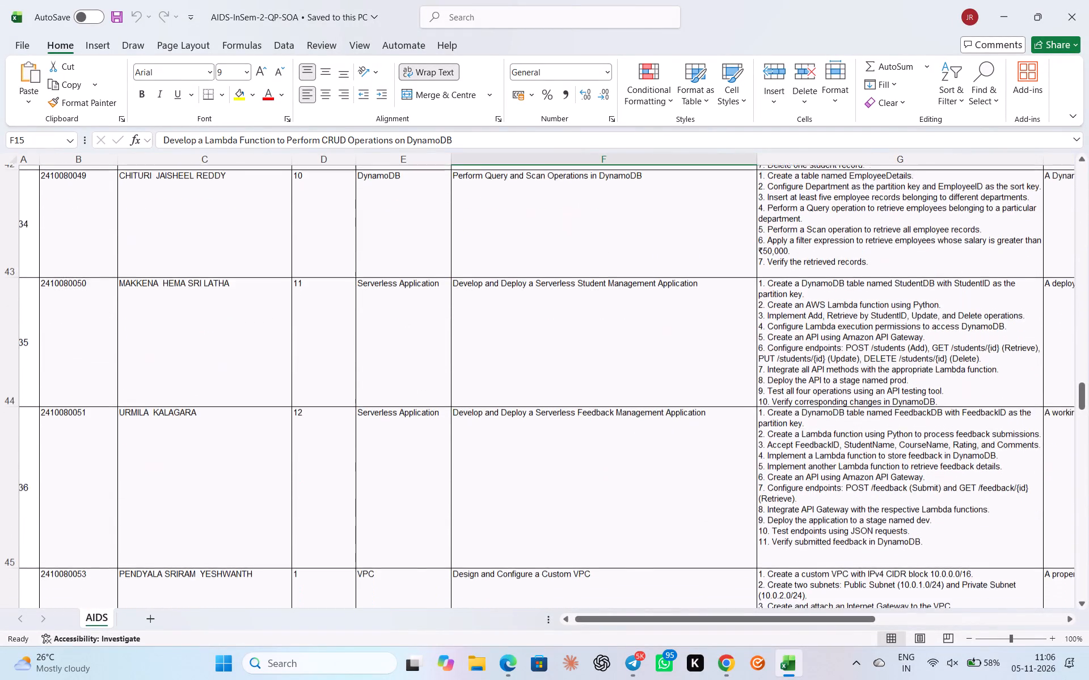
pyautogui.scroll(-6, 883, 427)
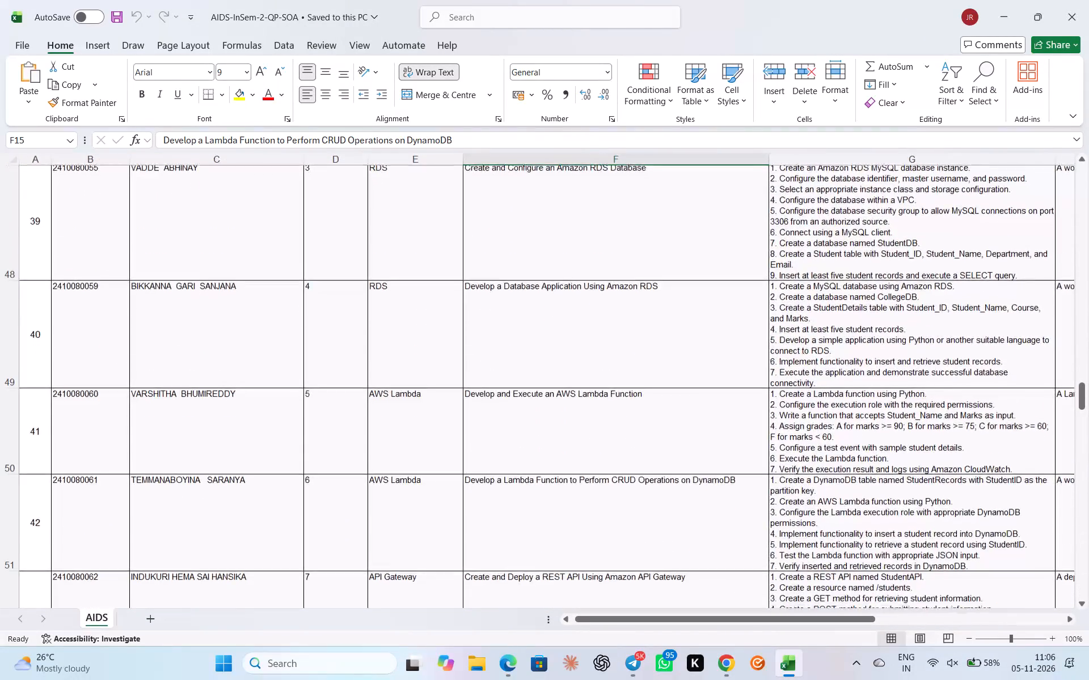
pyautogui.scroll(-4, 883, 427)
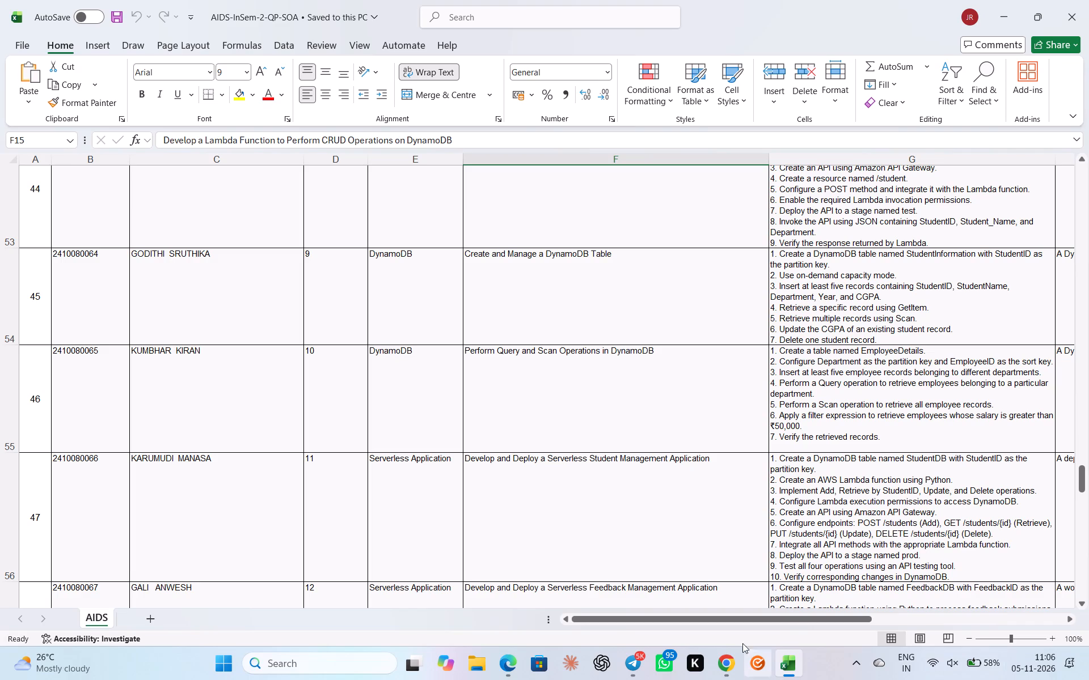
# Switch to a new Google Chrome window using the first klh.edu.in profile and maximize it.
pyautogui.click(727, 669)
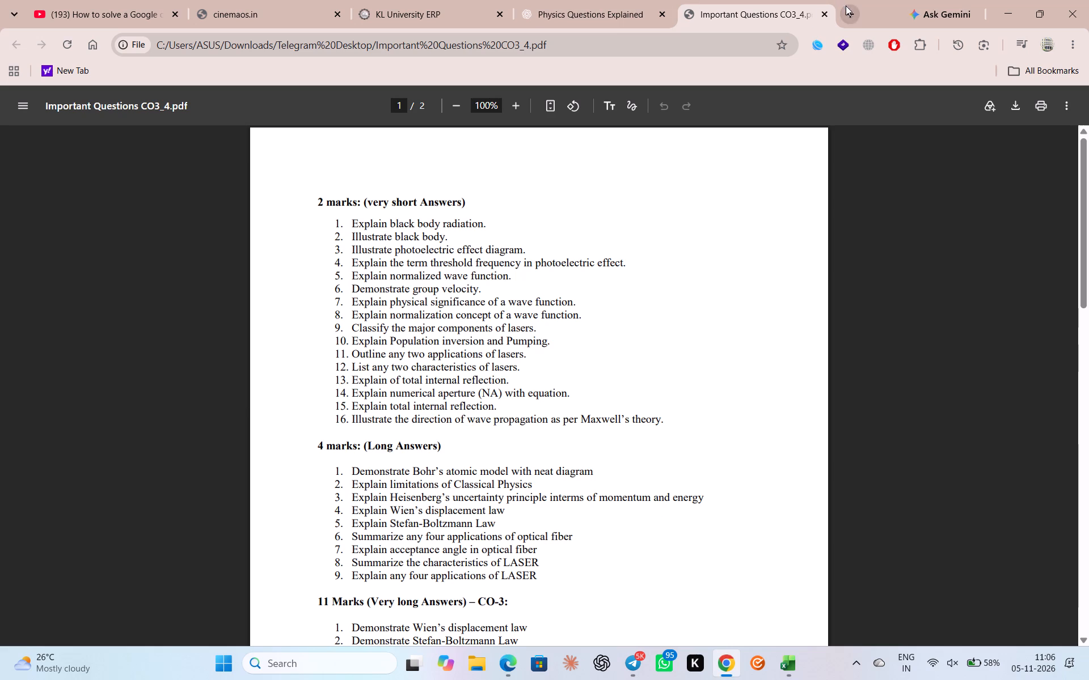
pyautogui.click(1008, 5)
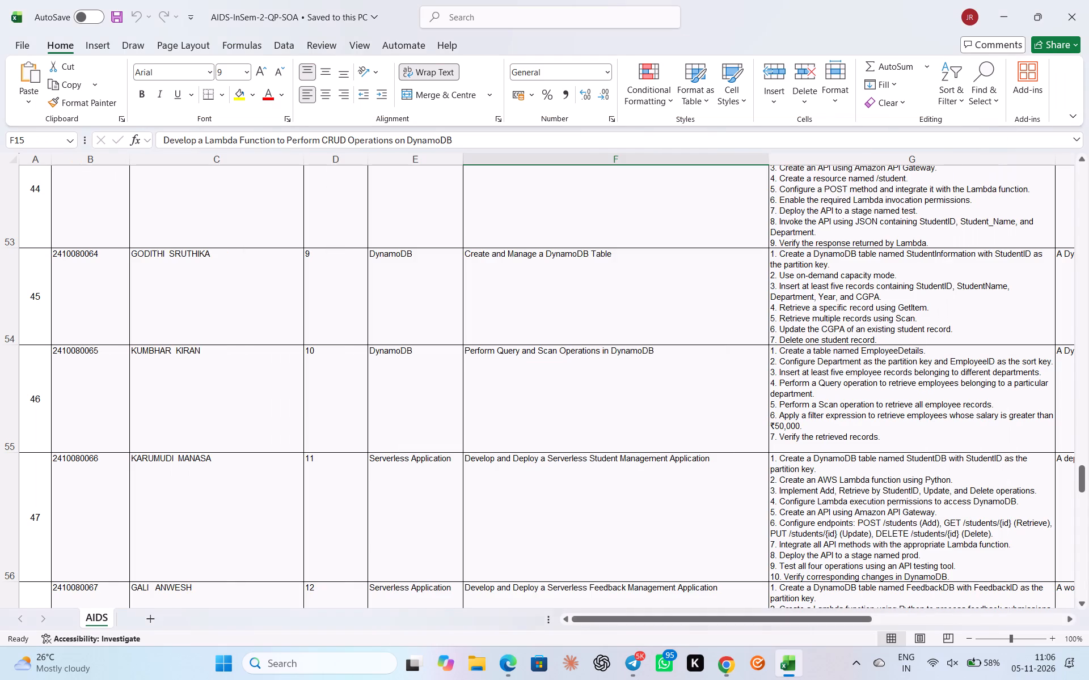
pyautogui.click(1088, 679)
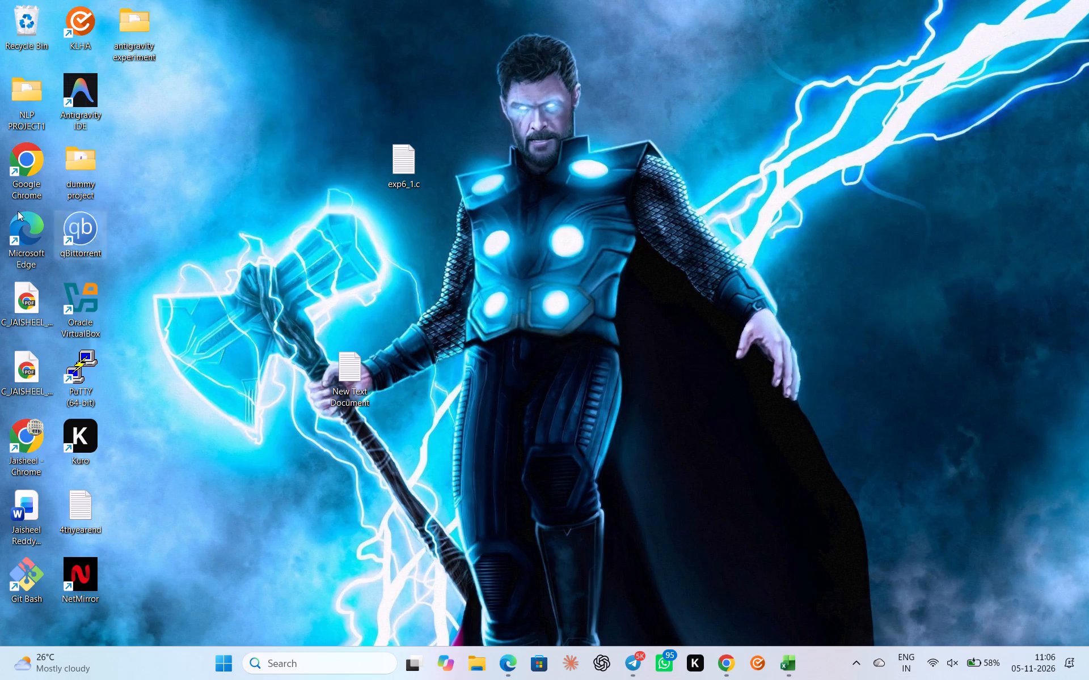
pyautogui.doubleClick(37, 177)
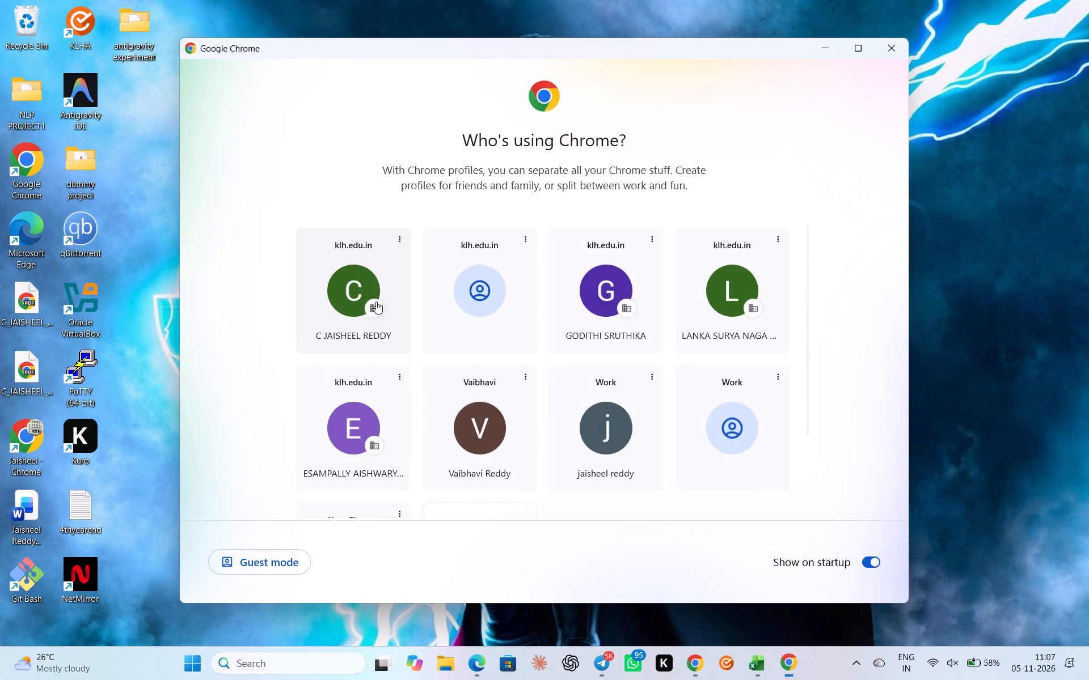
pyautogui.click(376, 301)
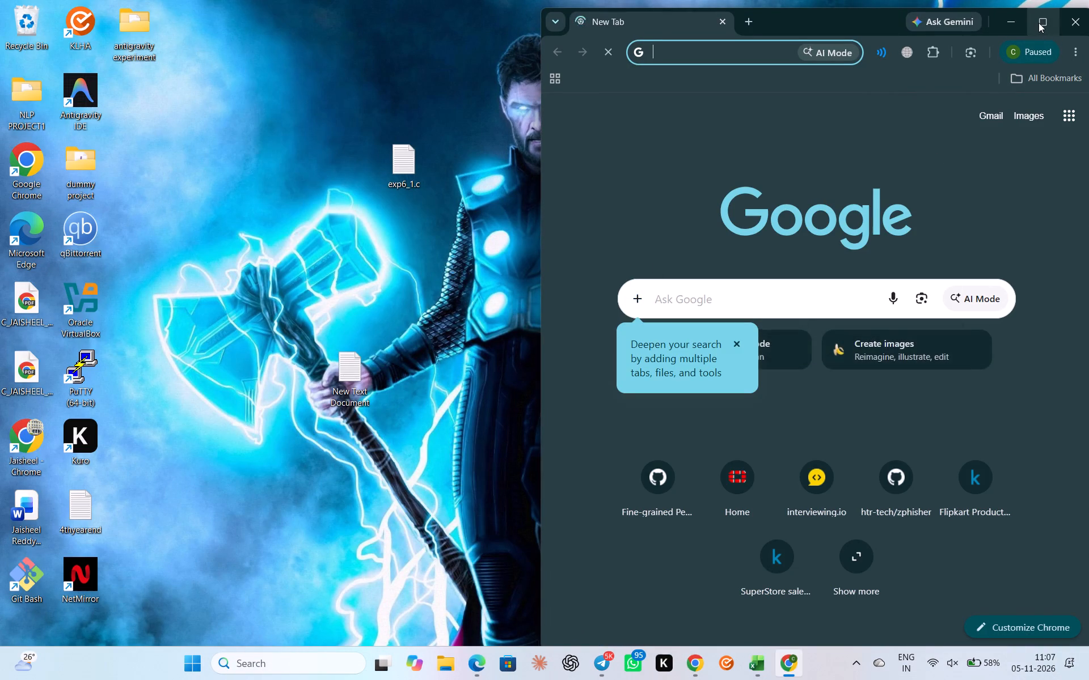
pyautogui.click(1039, 23)
# Search Google for aws free tier.
pyautogui.click(571, 286)
pyautogui.press('a')
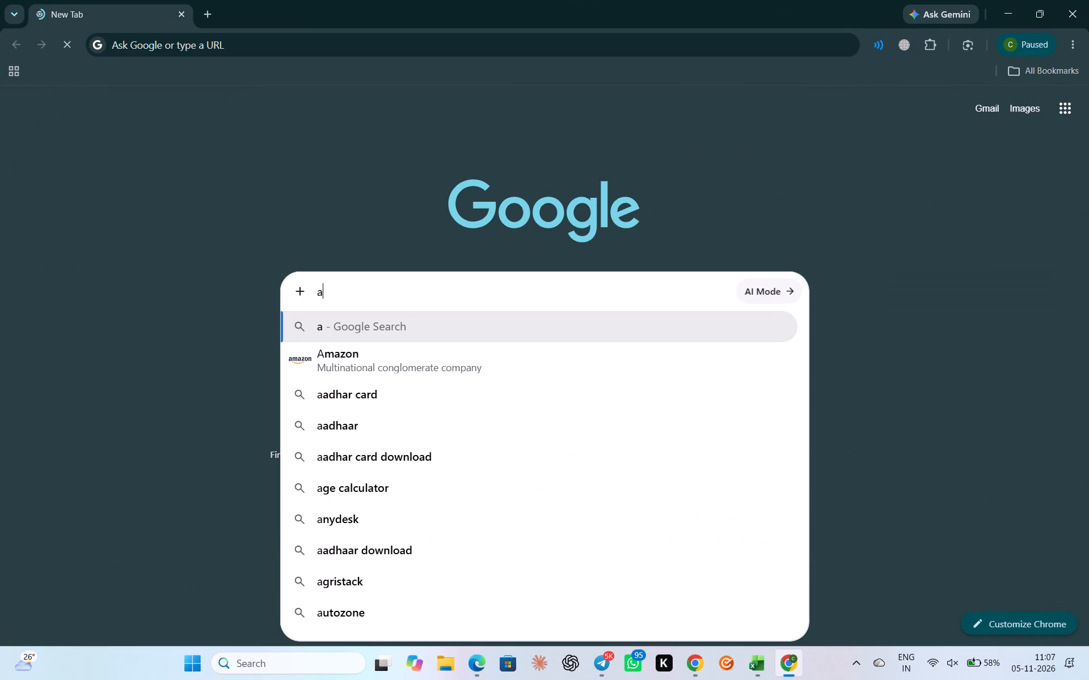
pyautogui.press('BackSpace')
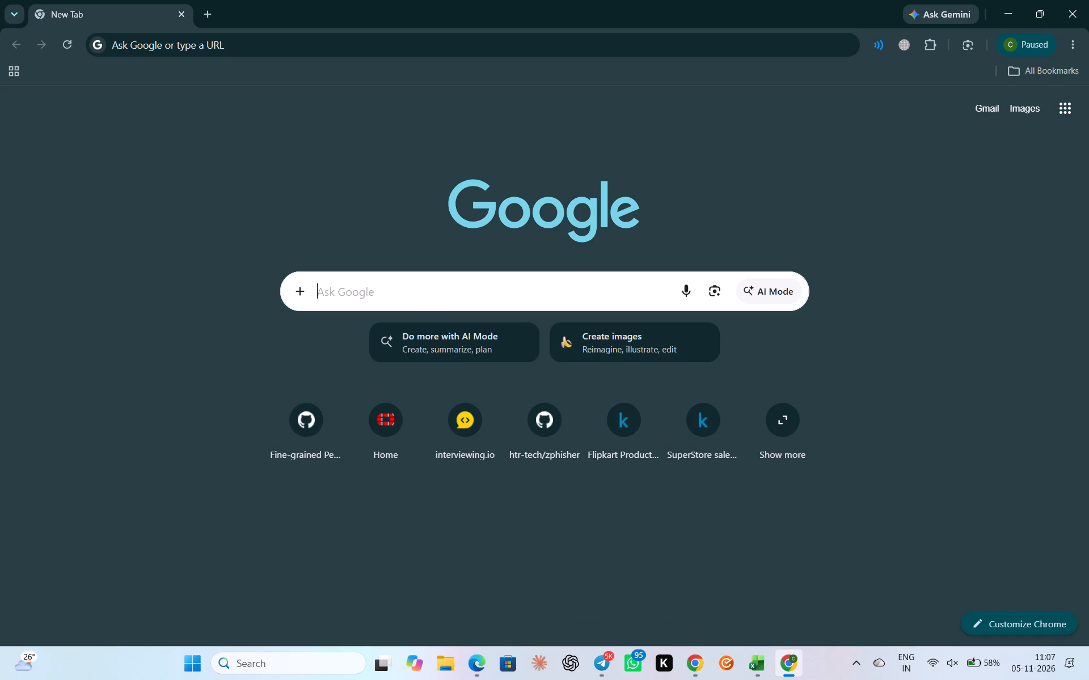
pyautogui.press('a')
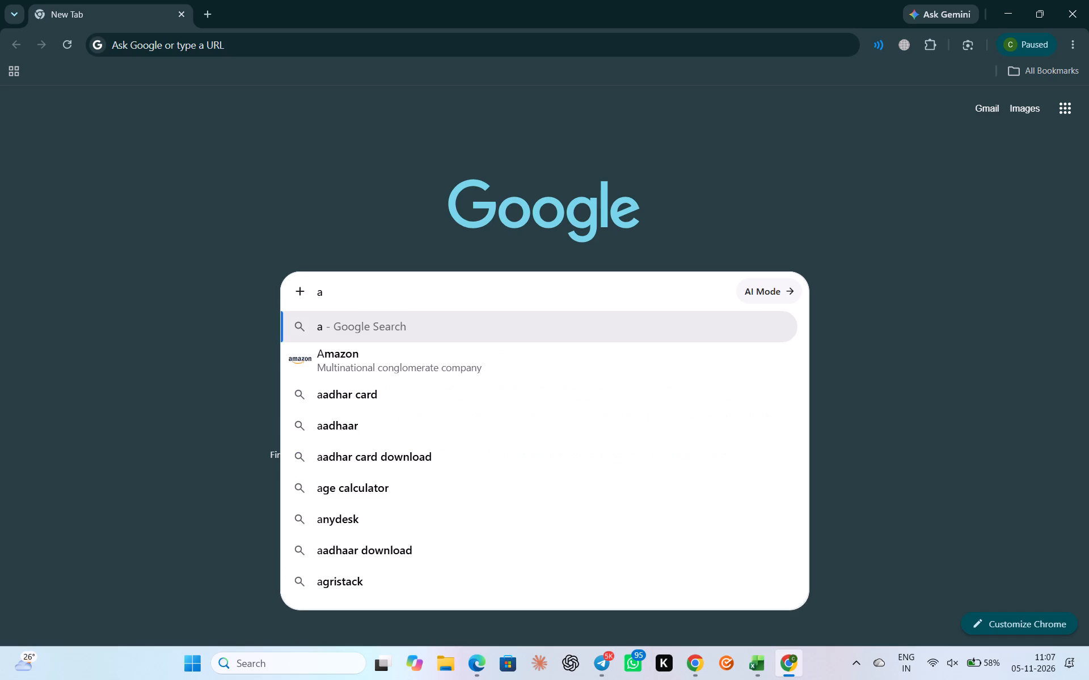
pyautogui.write('ws')
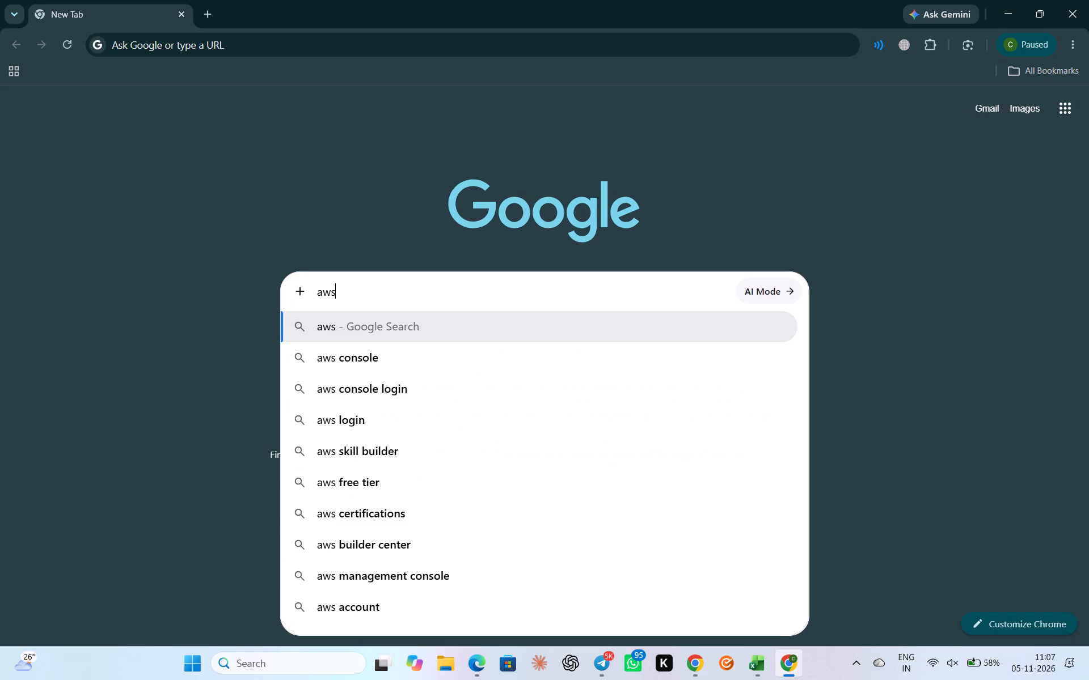
pyautogui.press('Down')
pyautogui.press('Down')
pyautogui.press('Down')
pyautogui.press('Down')
pyautogui.press('Down')
pyautogui.press('space')
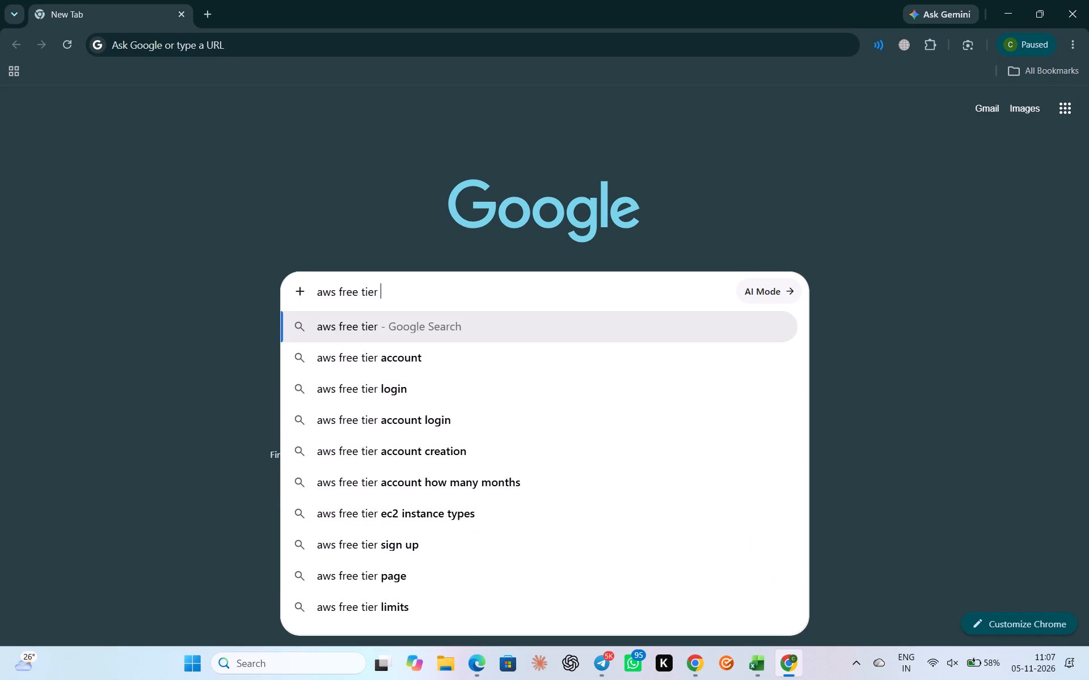
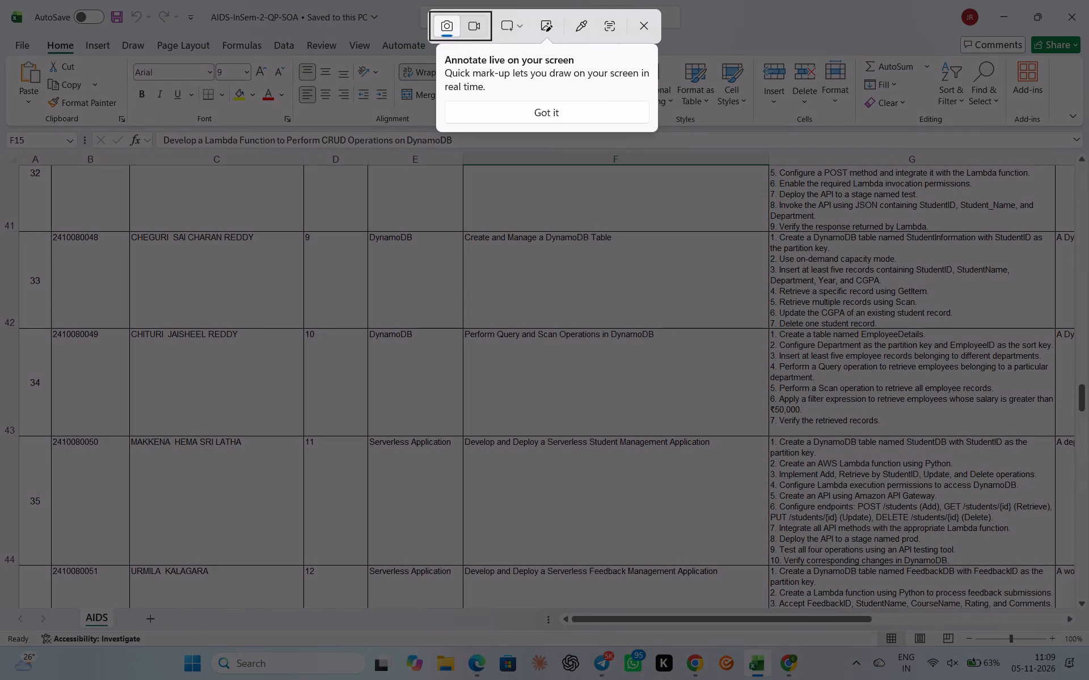
# Capture a screenshot of the question 10 cells, from the DynamoDB concept through the EmployeeDetails lab activities, and dismiss the capture notification.
pyautogui.moveTo(368, 327); pyautogui.dragTo(976, 446)
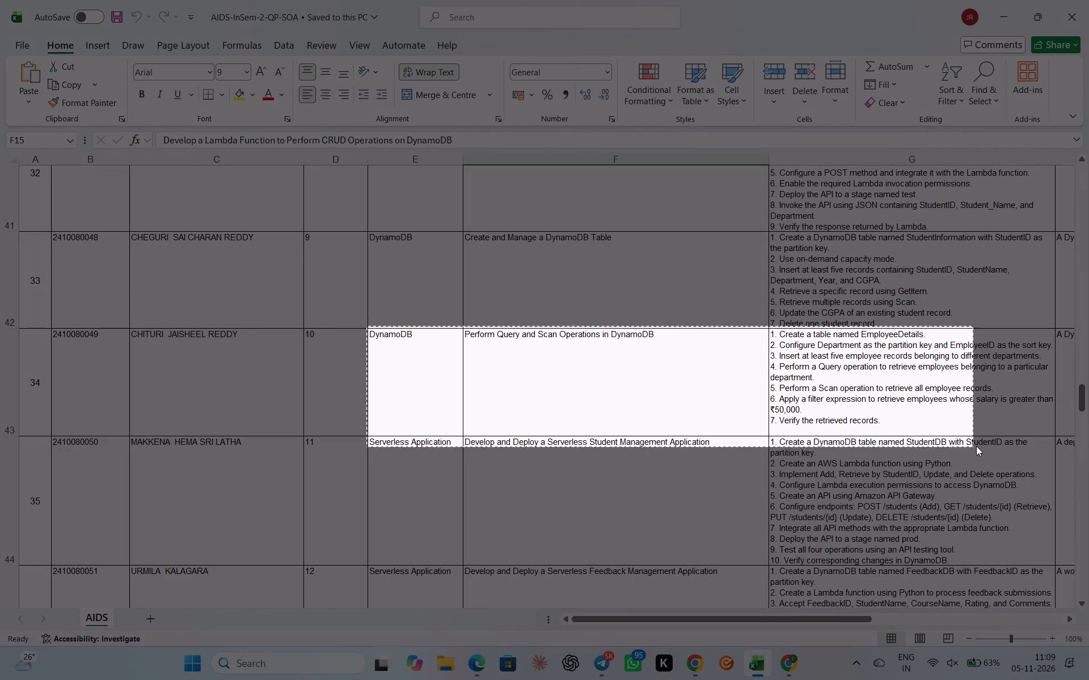
pyautogui.moveTo(976, 446); pyautogui.dragTo(1056, 429)
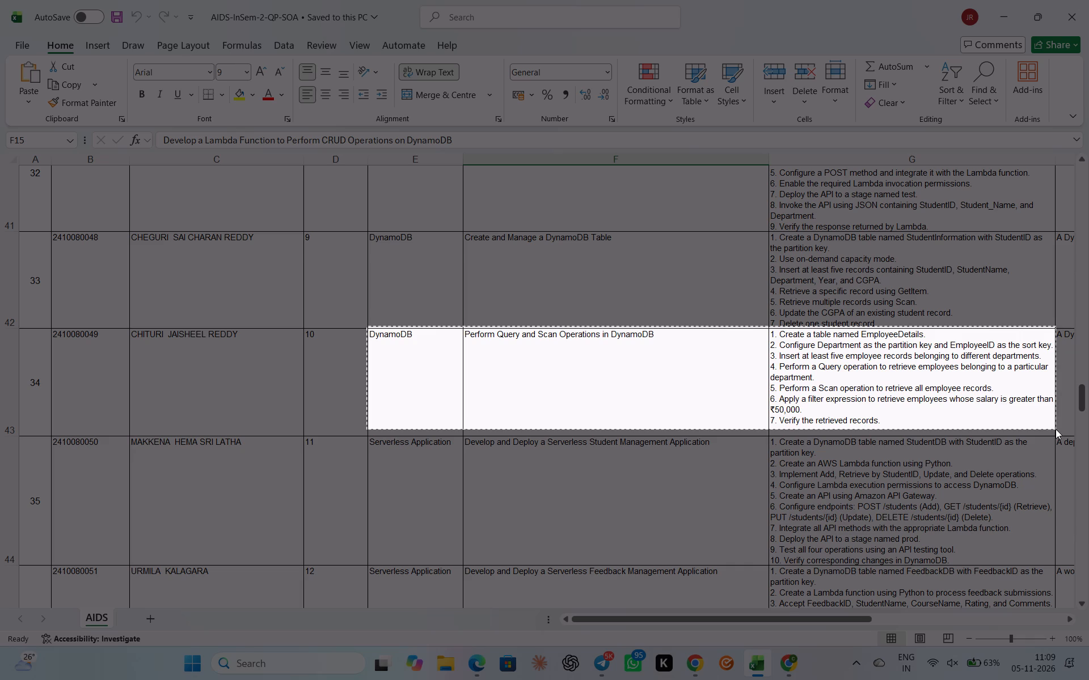
pyautogui.moveTo(1056, 429); pyautogui.dragTo(1050, 430)
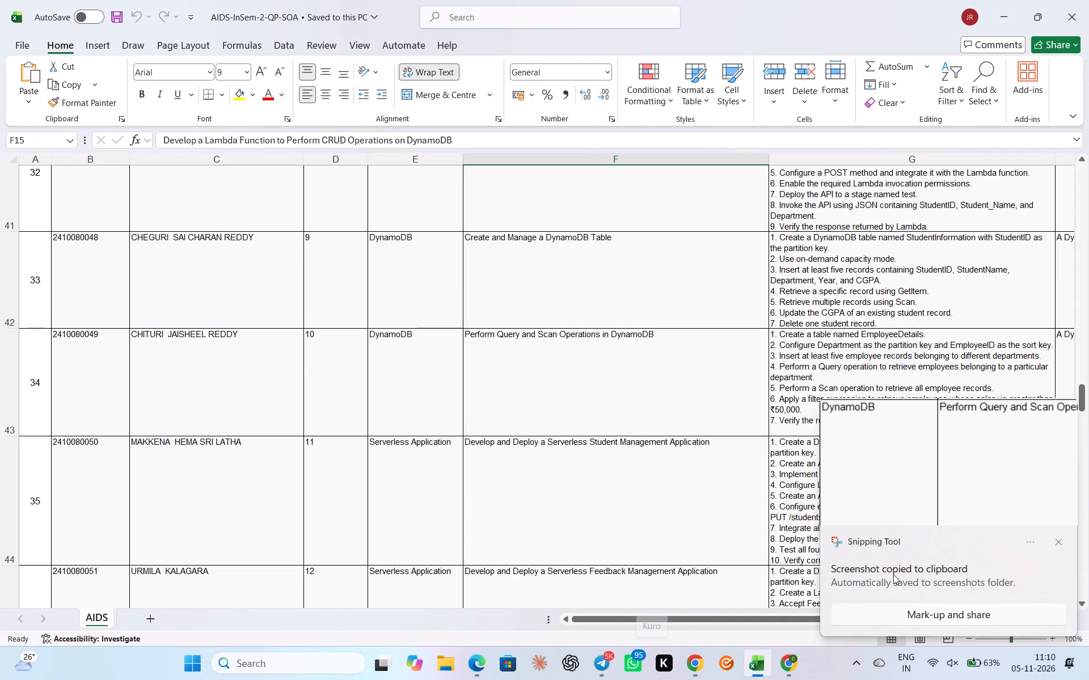
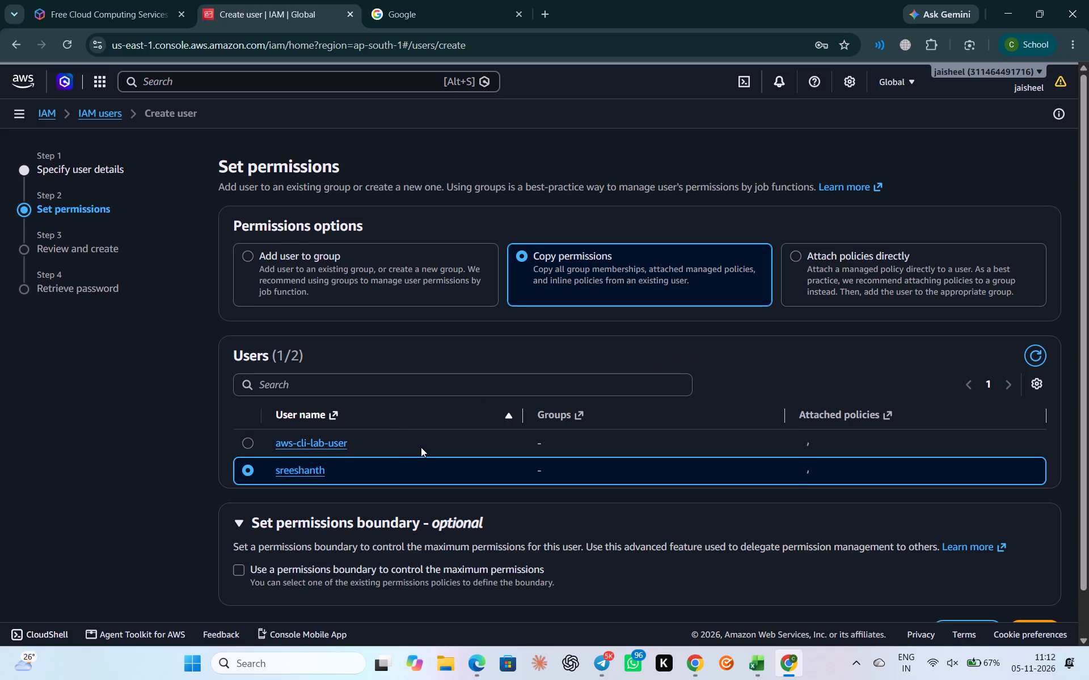
# Choose to attach policies directly to the new user and select all permissions policies on the first page.
pyautogui.click(827, 283)
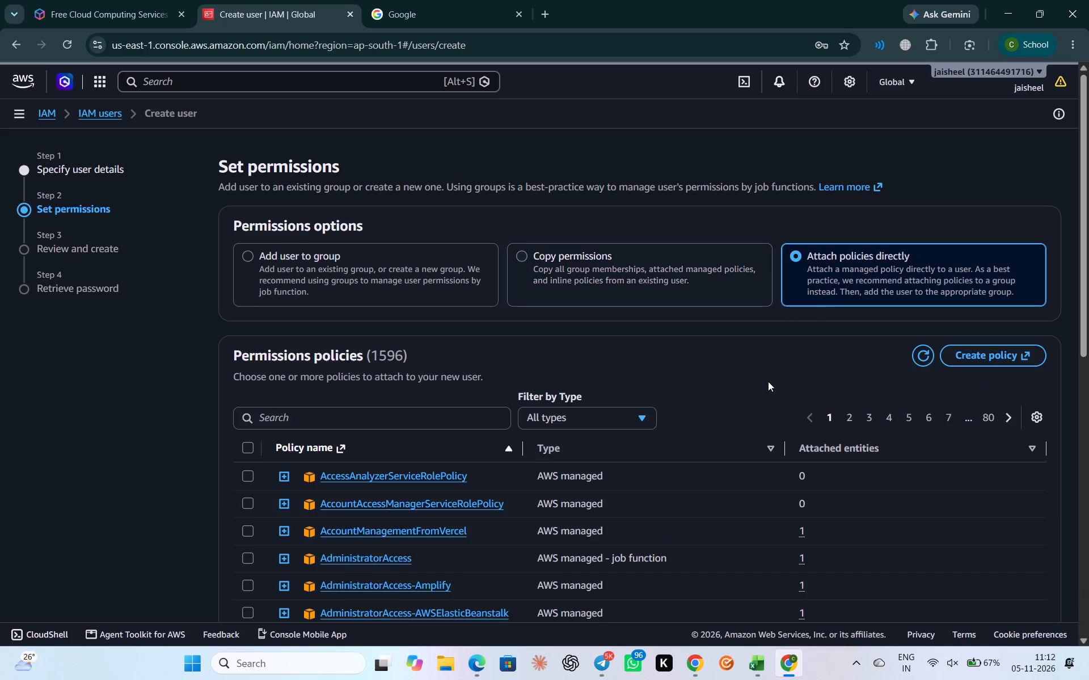
pyautogui.click(249, 454)
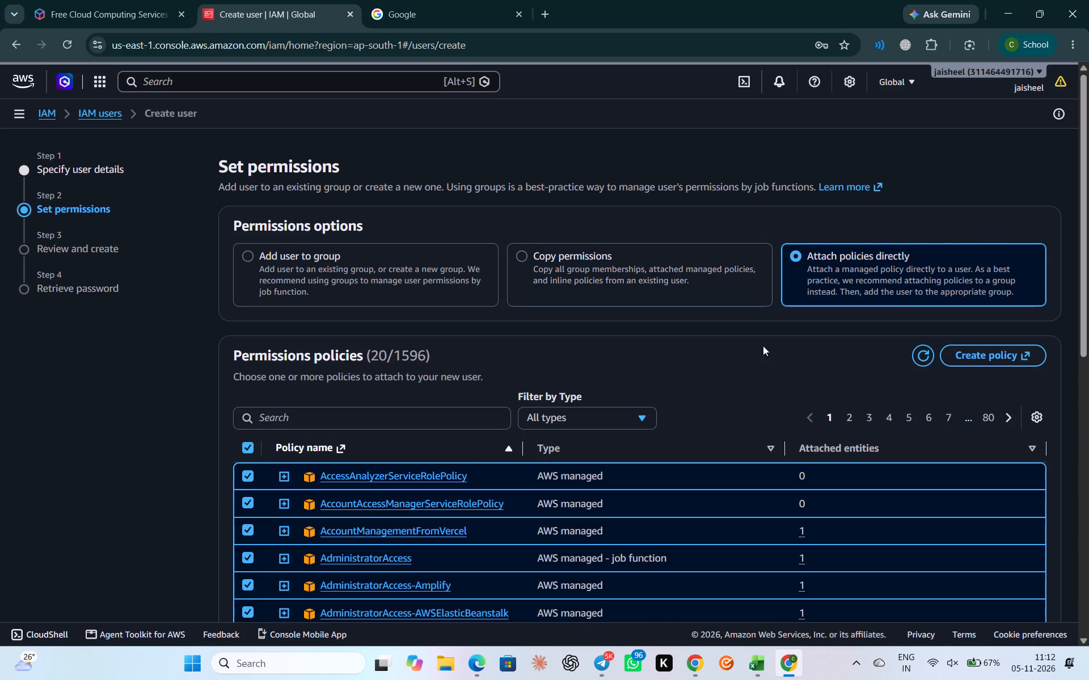
# Start creating a new permissions policy and choose IAM as its service in the visual editor.
pyautogui.scroll(-2, 923, 368)
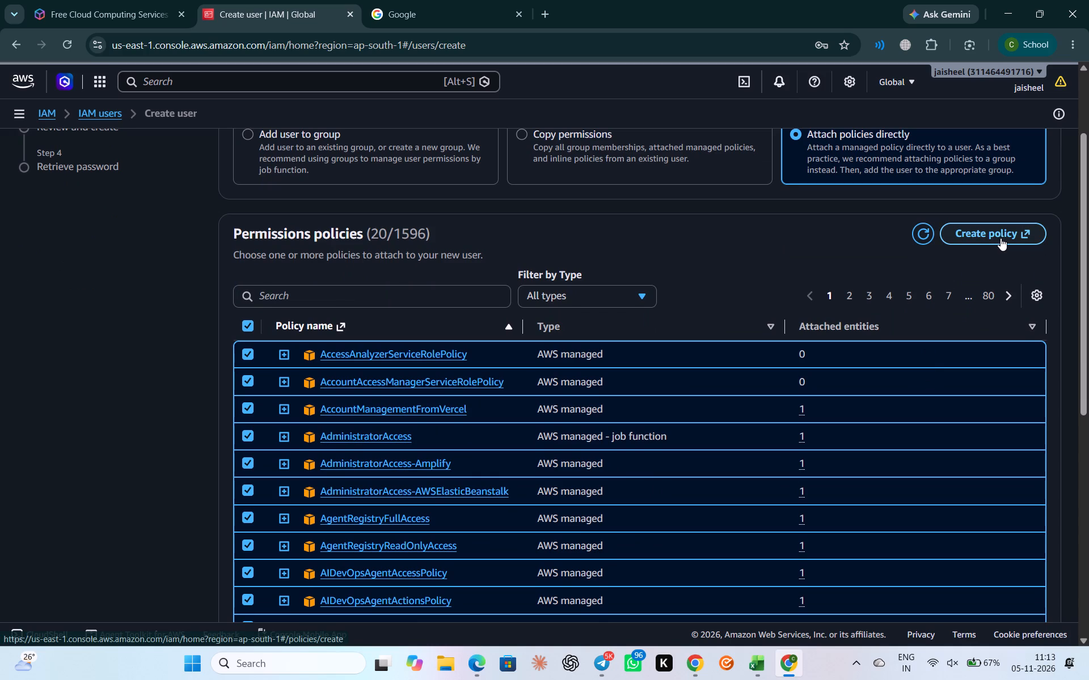
pyautogui.click(1000, 237)
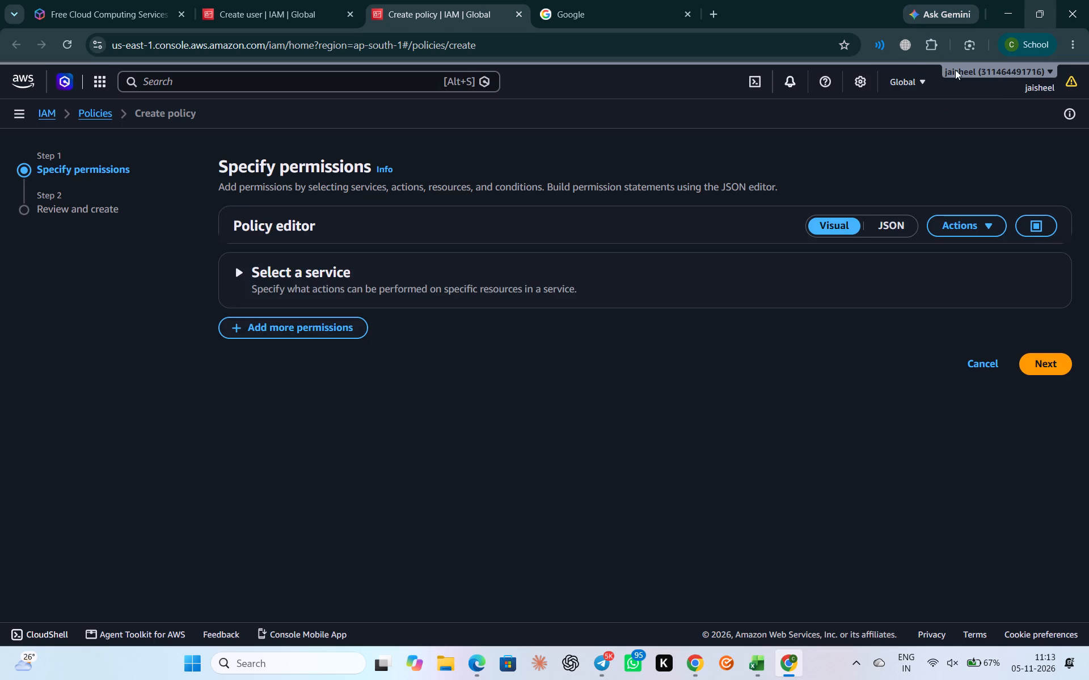
pyautogui.click(319, 283)
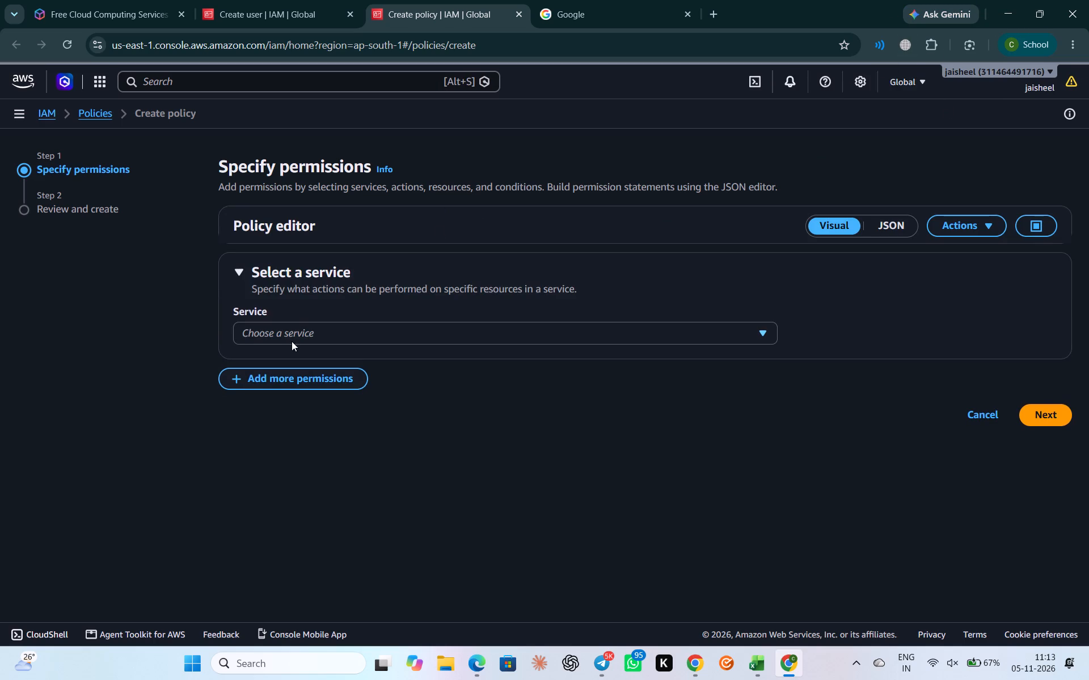
pyautogui.click(366, 331)
pyautogui.click(366, 331)
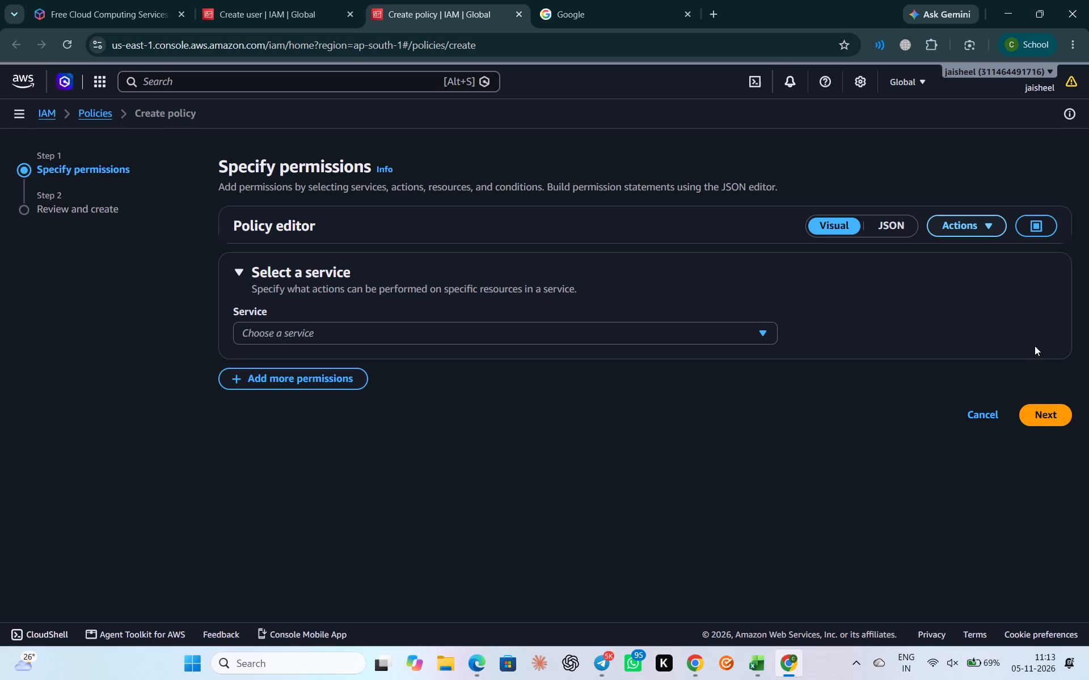
pyautogui.click(1039, 419)
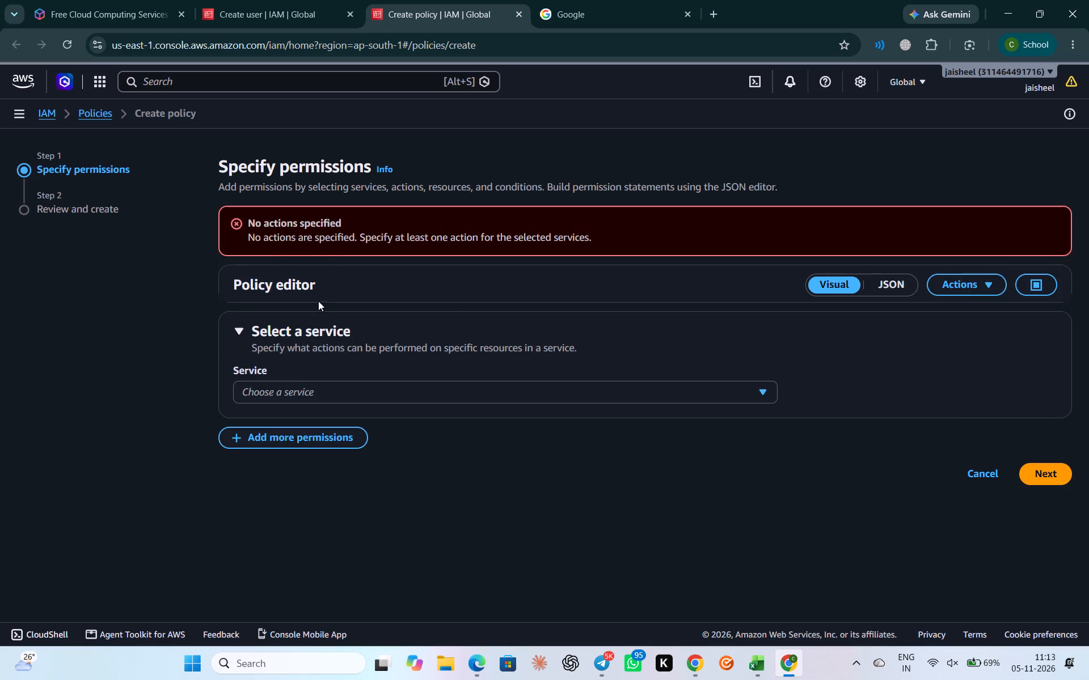
pyautogui.click(937, 278)
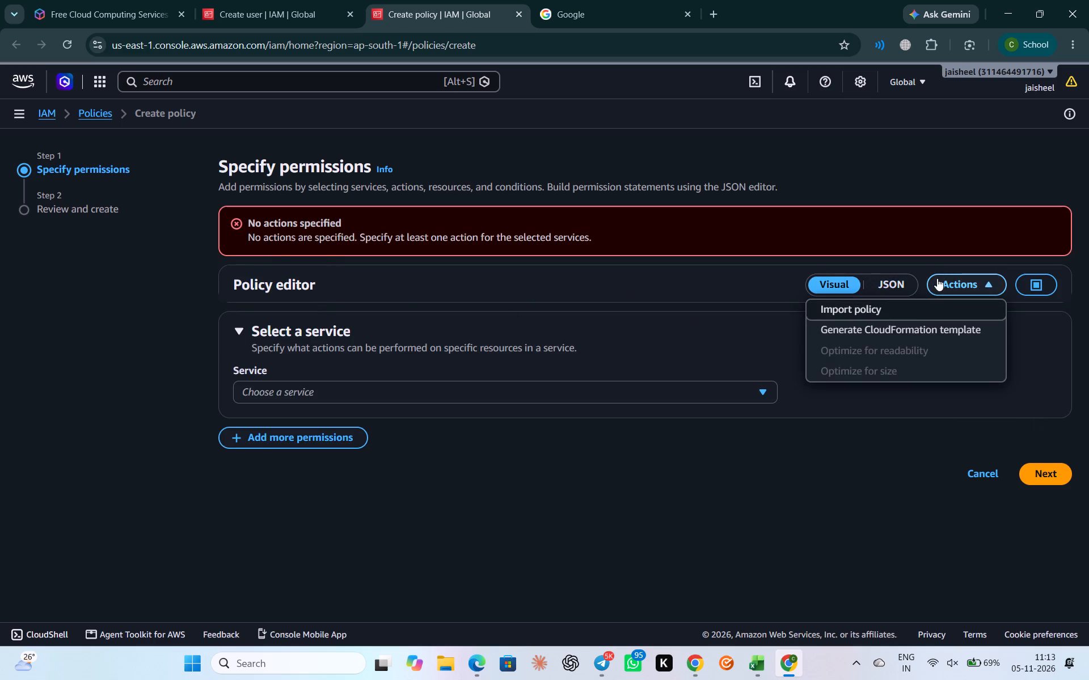
pyautogui.click(583, 382)
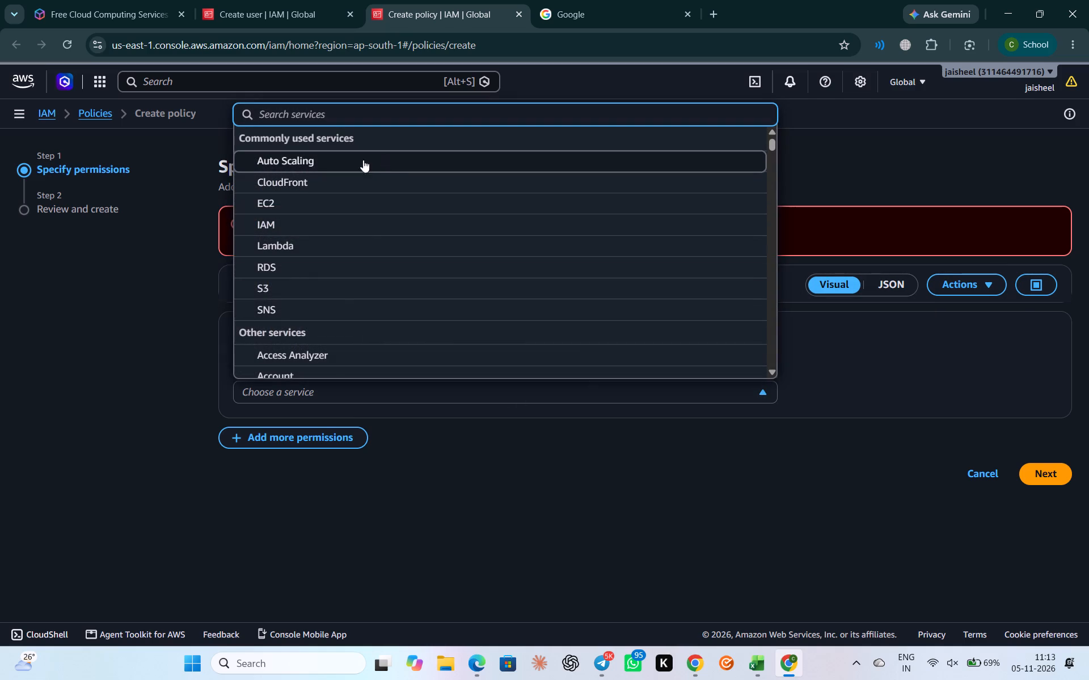
pyautogui.click(287, 222)
# Allow all IAM actions (iam:*) in the policy and apply them to all resources.
pyautogui.scroll(-2, 459, 377)
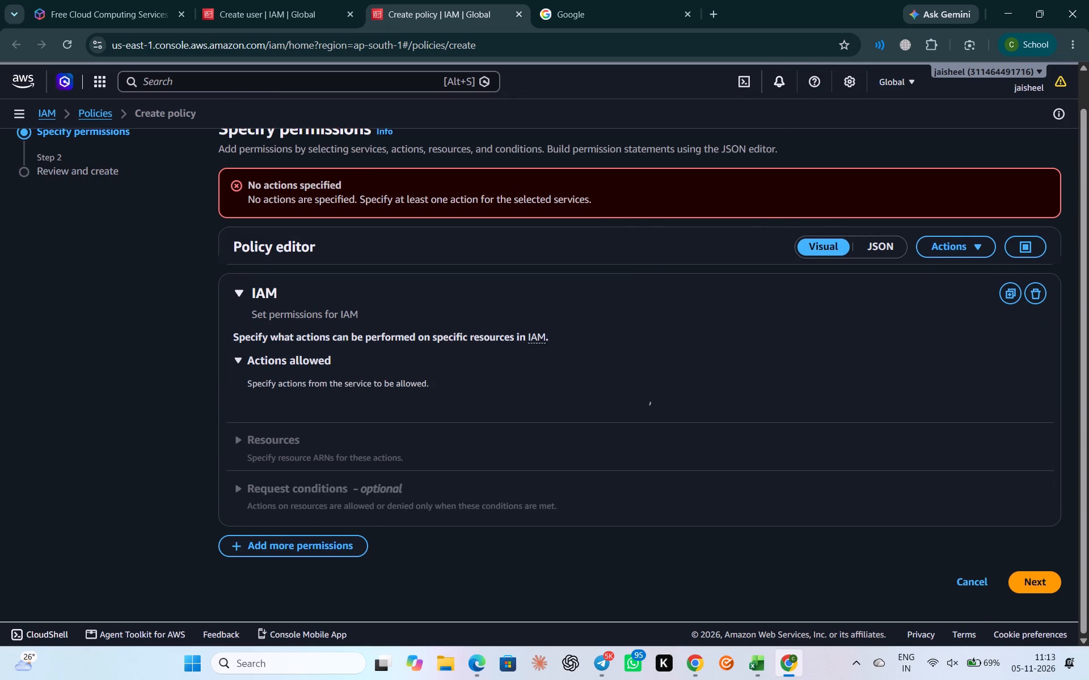
pyautogui.scroll(-2, 459, 377)
pyautogui.click(278, 379)
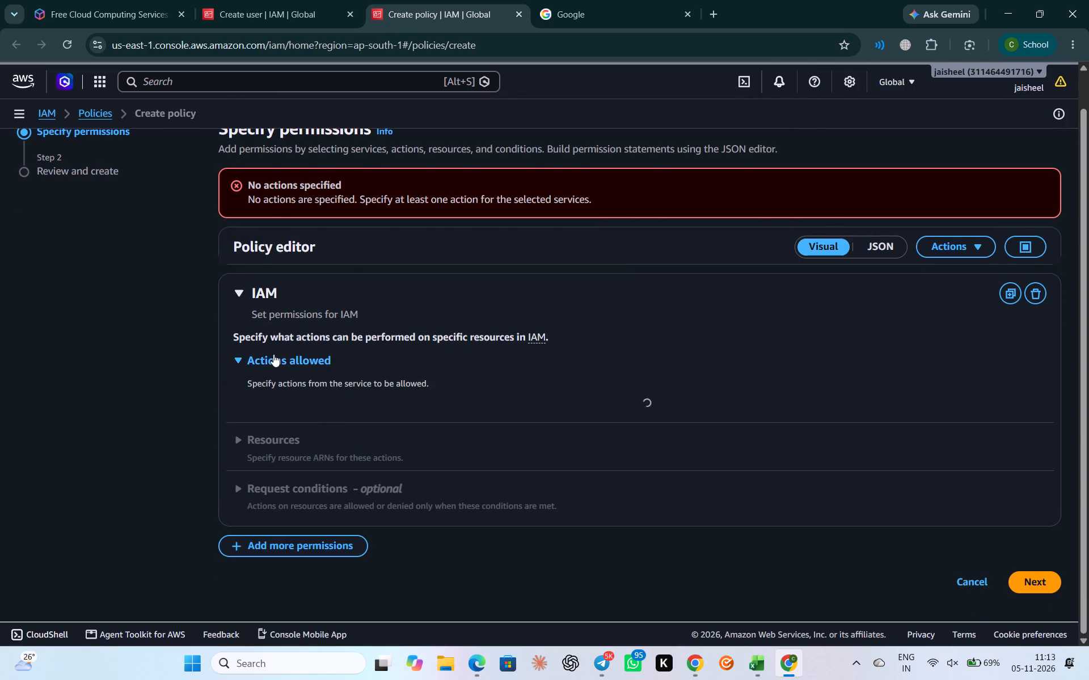
pyautogui.click(271, 358)
pyautogui.click(273, 385)
pyautogui.scroll(-4, 265, 431)
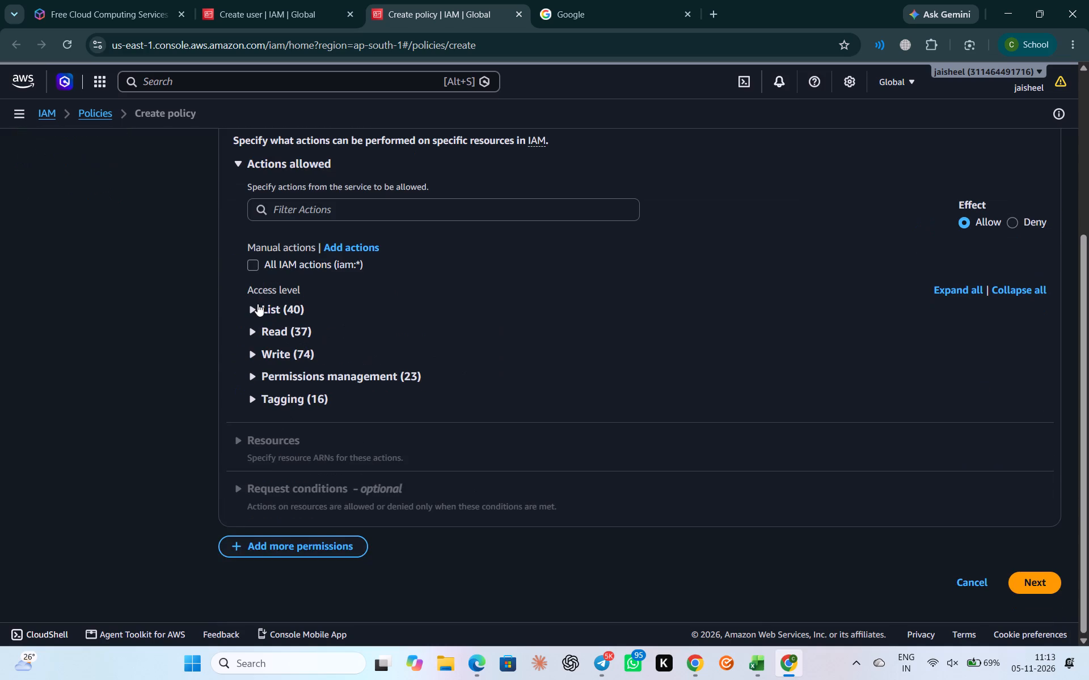
pyautogui.click(259, 263)
pyautogui.scroll(-3, 340, 387)
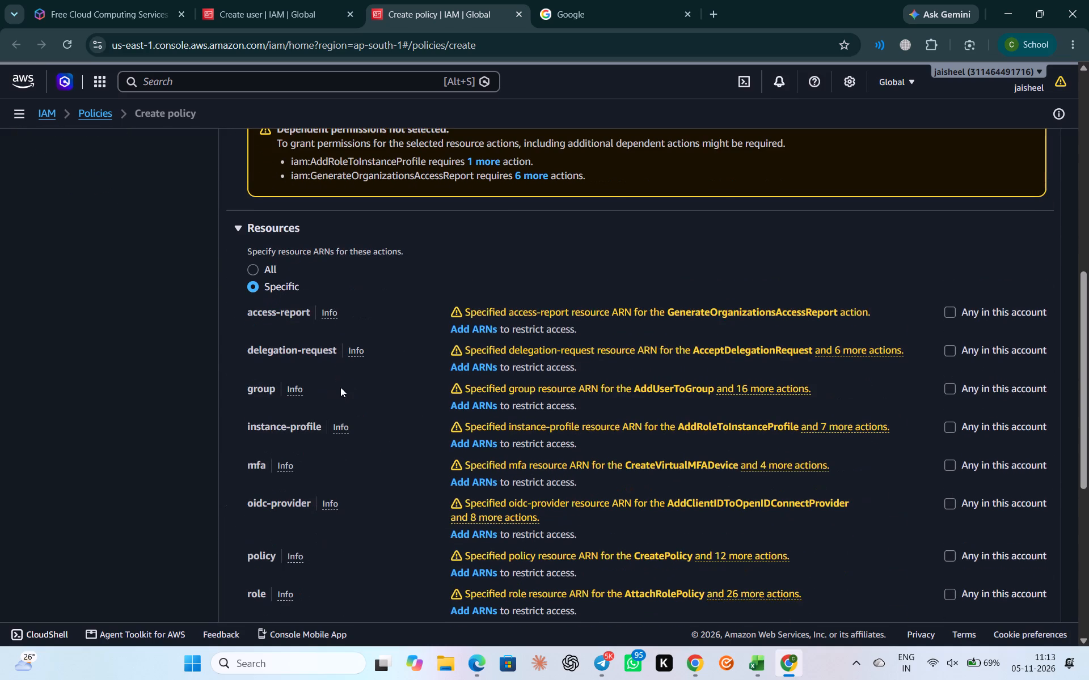
pyautogui.click(246, 265)
pyautogui.click(263, 271)
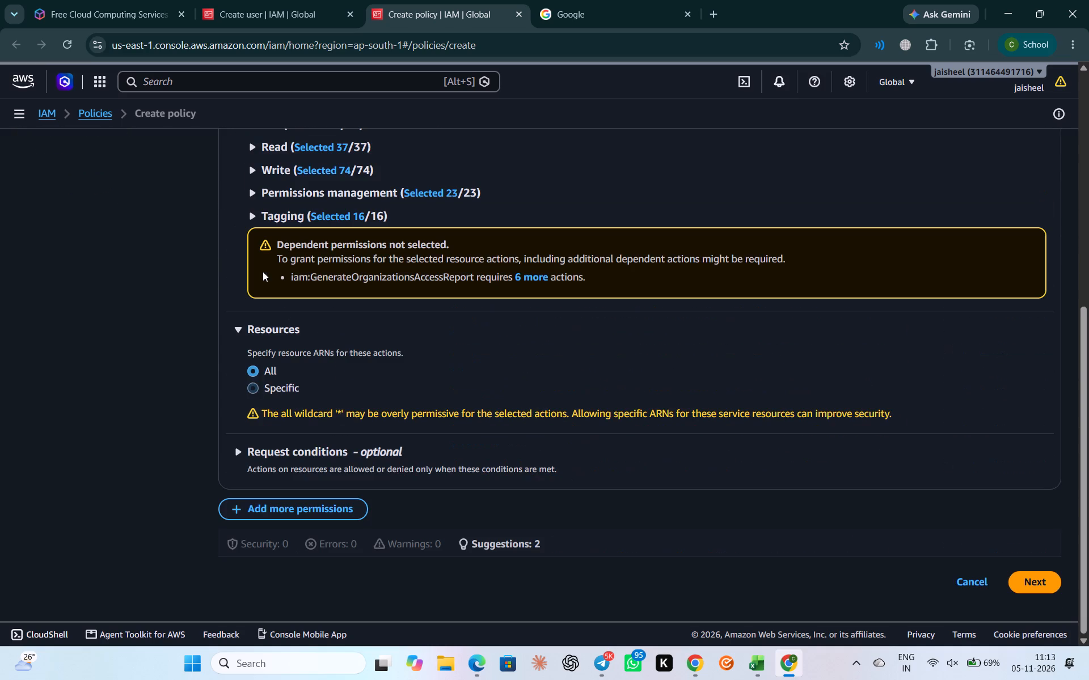
# Expand the policy's optional request conditions, leave them unset, and continue to Review and create.
pyautogui.scroll(-4, 322, 386)
pyautogui.click(324, 462)
pyautogui.scroll(-2, 324, 462)
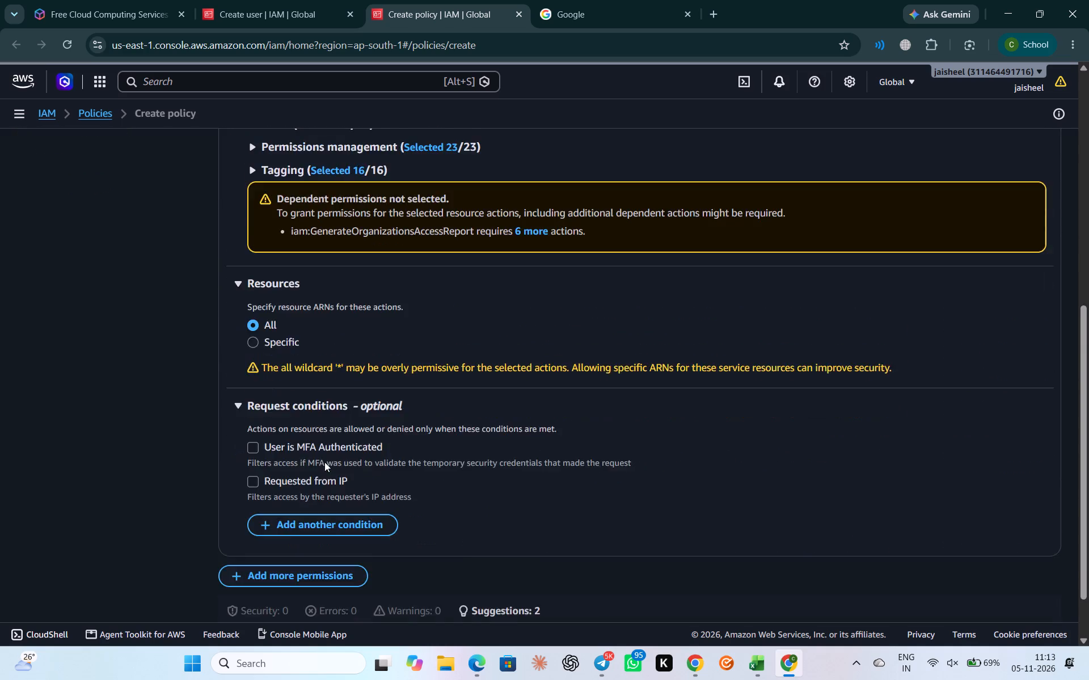
pyautogui.scroll(-1, 324, 462)
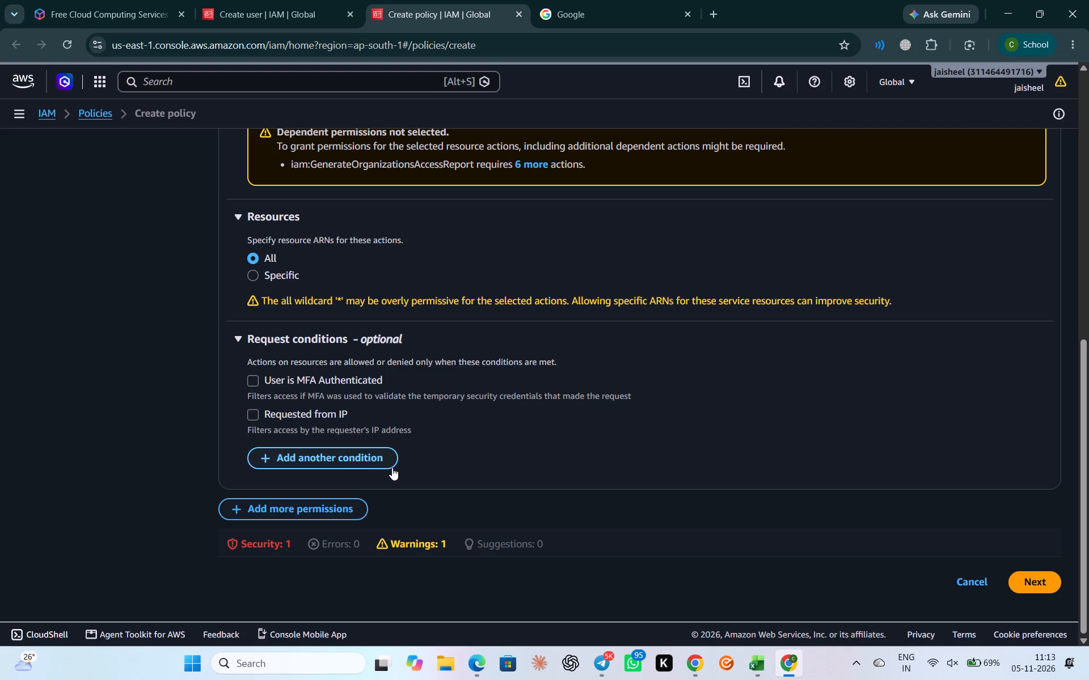
pyautogui.click(1044, 581)
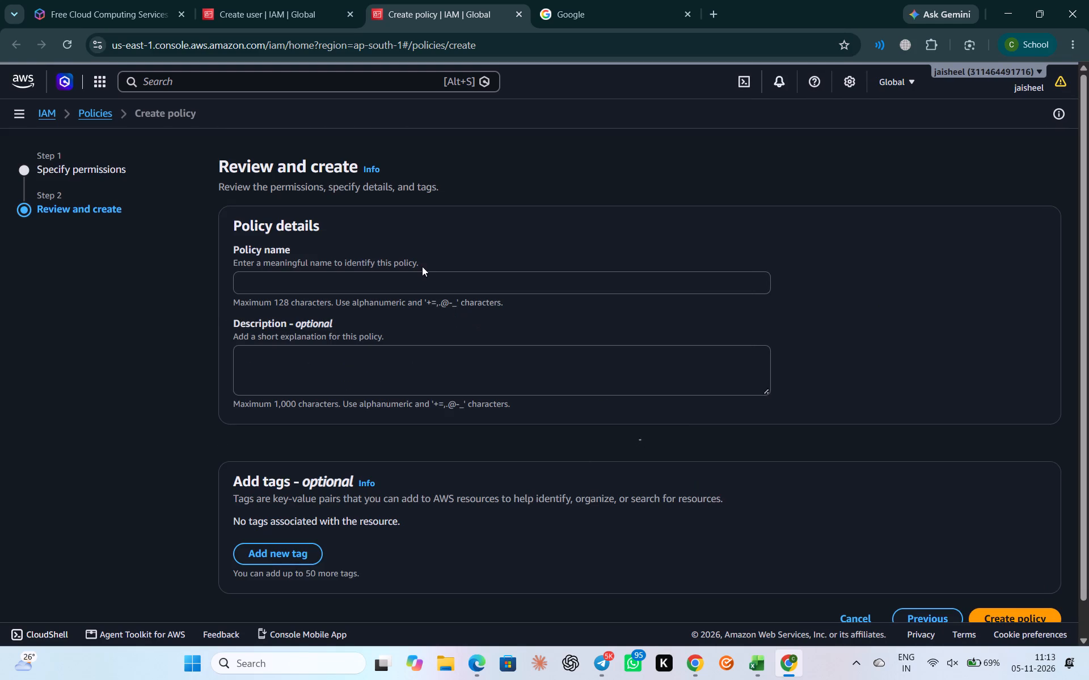
# Name the policy saicharan, enter nil as its description, and create it.
pyautogui.click(409, 288)
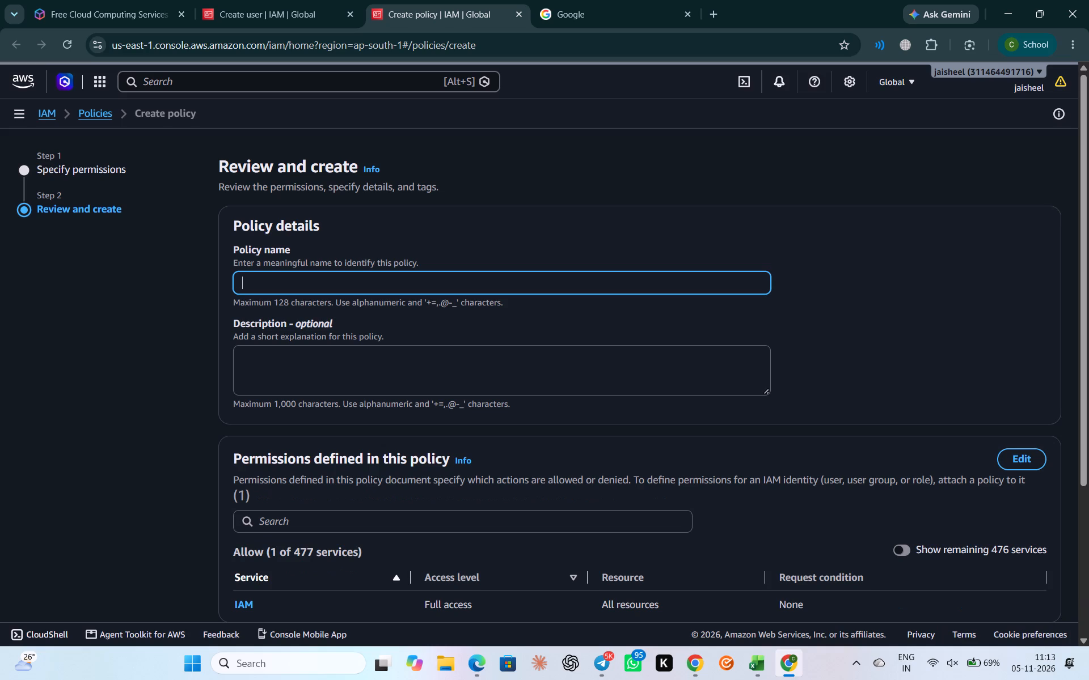
pyautogui.write('saicharan')
pyautogui.click(349, 366)
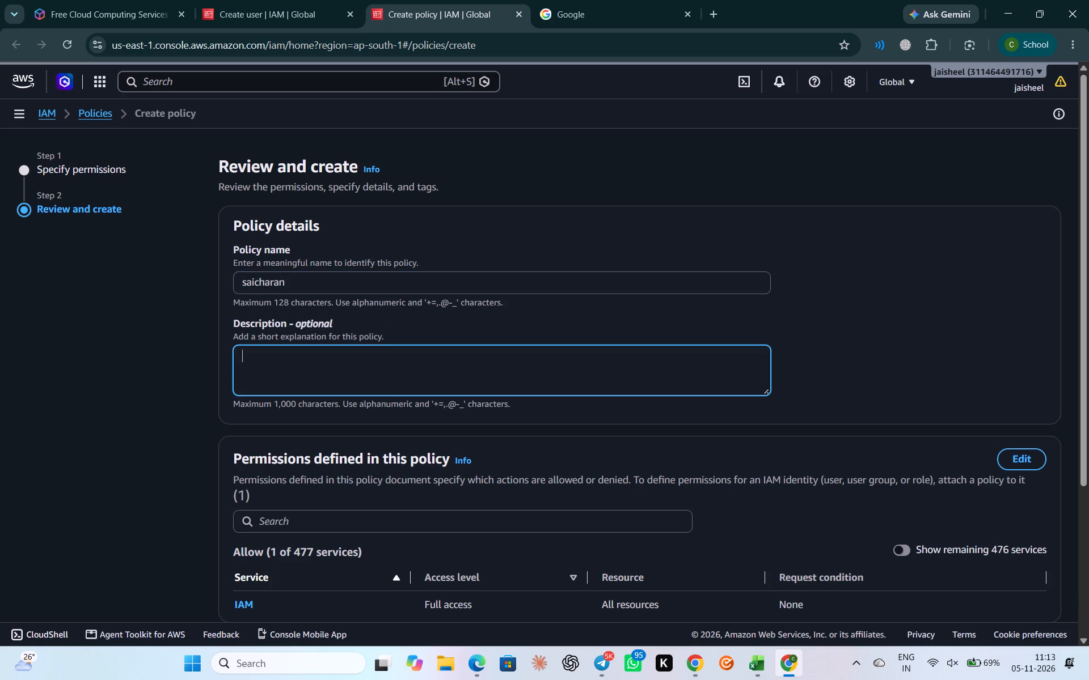
pyautogui.write('ni')
pyautogui.press(';')
pyautogui.press('BackSpace')
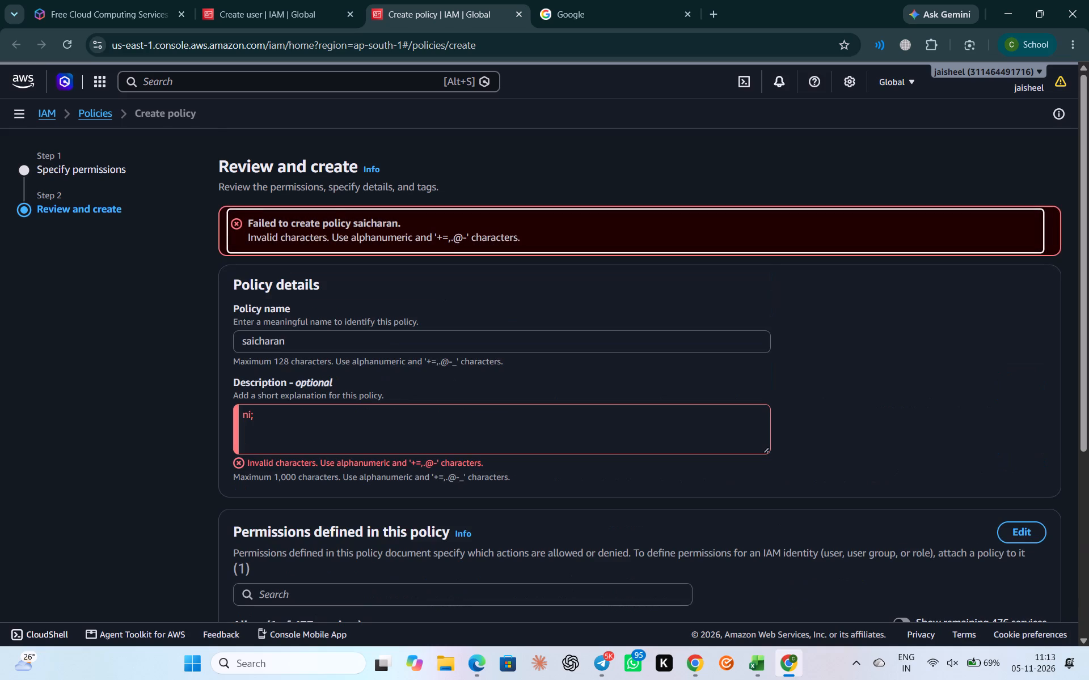
pyautogui.click(328, 440)
pyautogui.press('BackSpace')
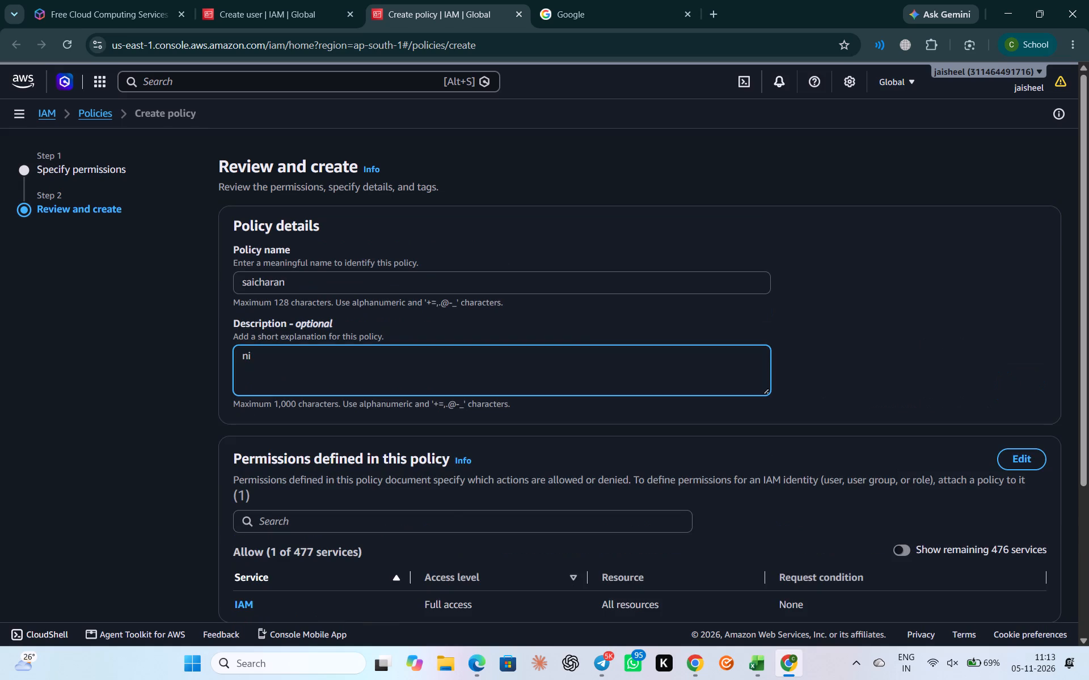
pyautogui.press('l')
pyautogui.scroll(-4, 328, 440)
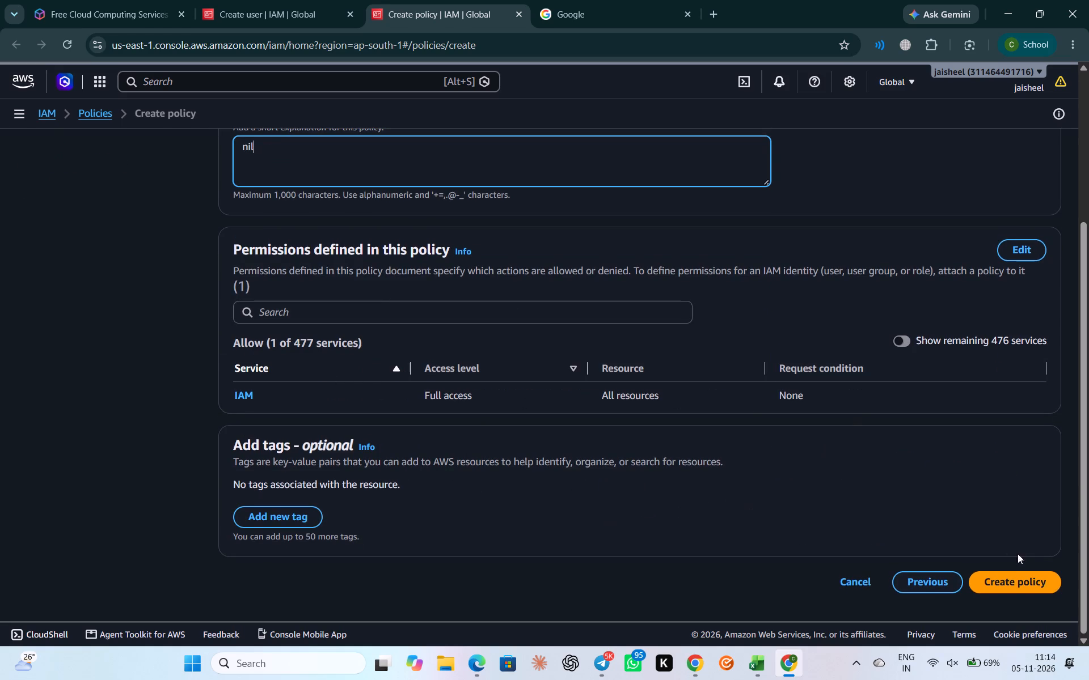
pyautogui.click(998, 579)
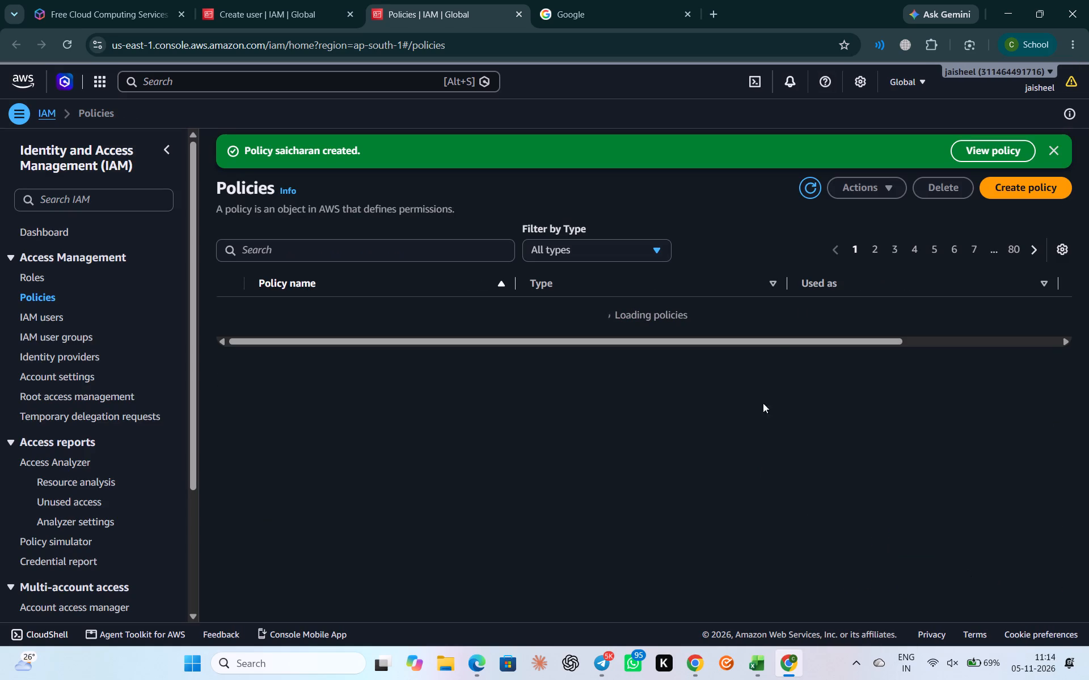
# Open the newly created policy's details and copy its ARN.
pyautogui.click(1008, 157)
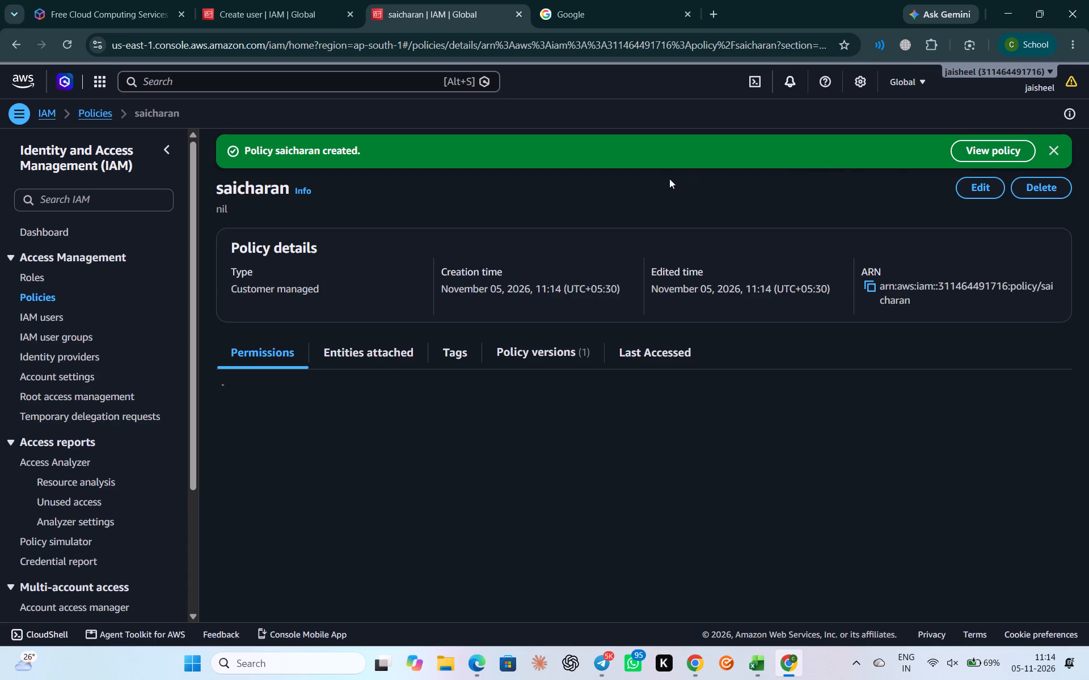
pyautogui.click(871, 291)
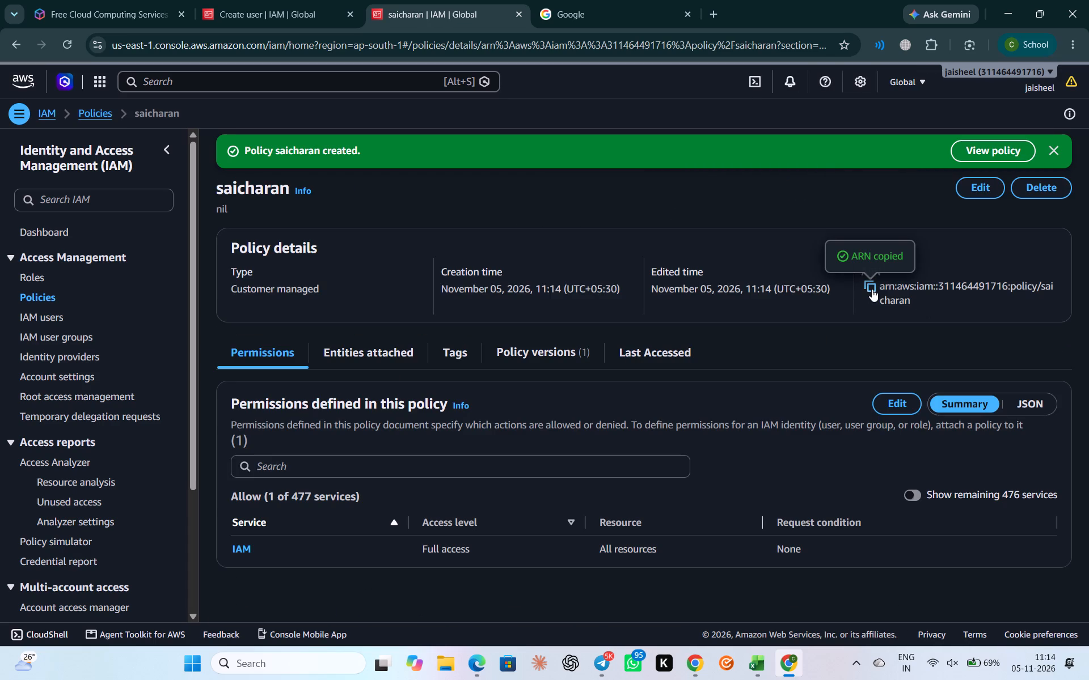
pyautogui.doubleClick(872, 289)
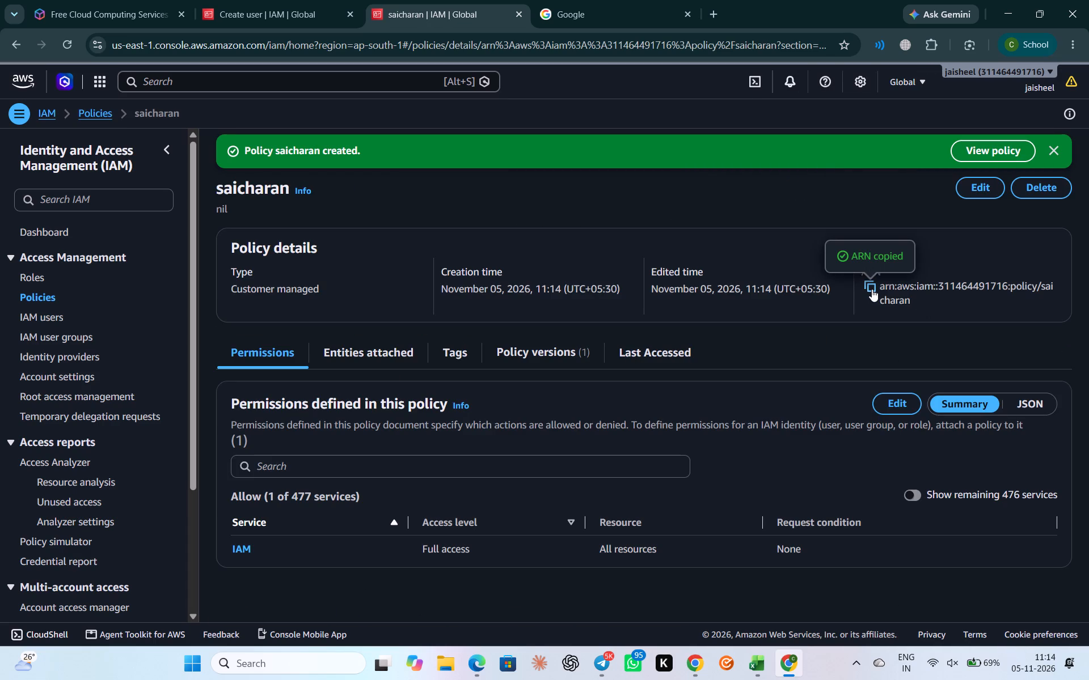
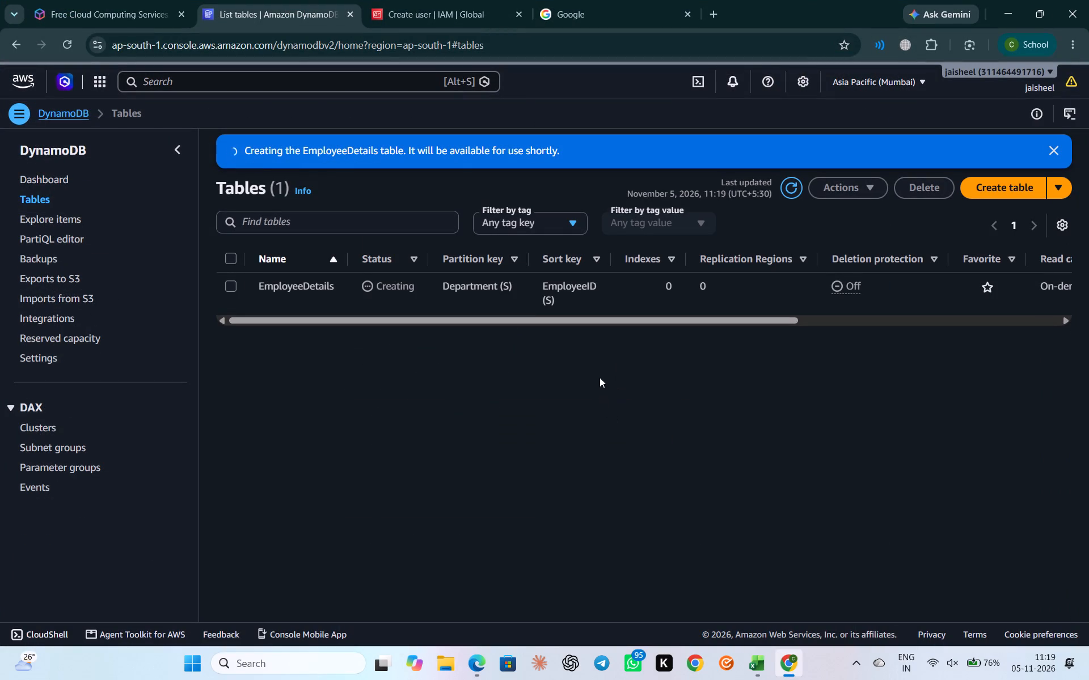
# Open the item explorer for EmployeeDetails from the Tables list and examine its scan and query options and returned items.
pyautogui.scroll(1, 600, 377)
pyautogui.hscroll(-2, 823, 288)
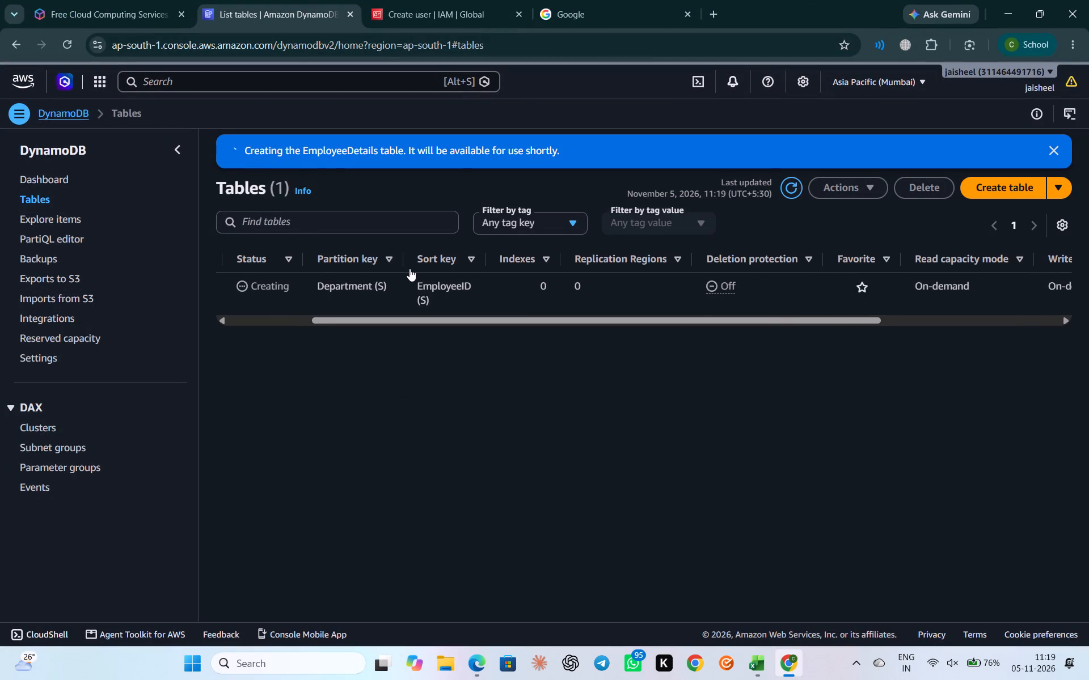
pyautogui.hscroll(5, 410, 269)
pyautogui.click(235, 282)
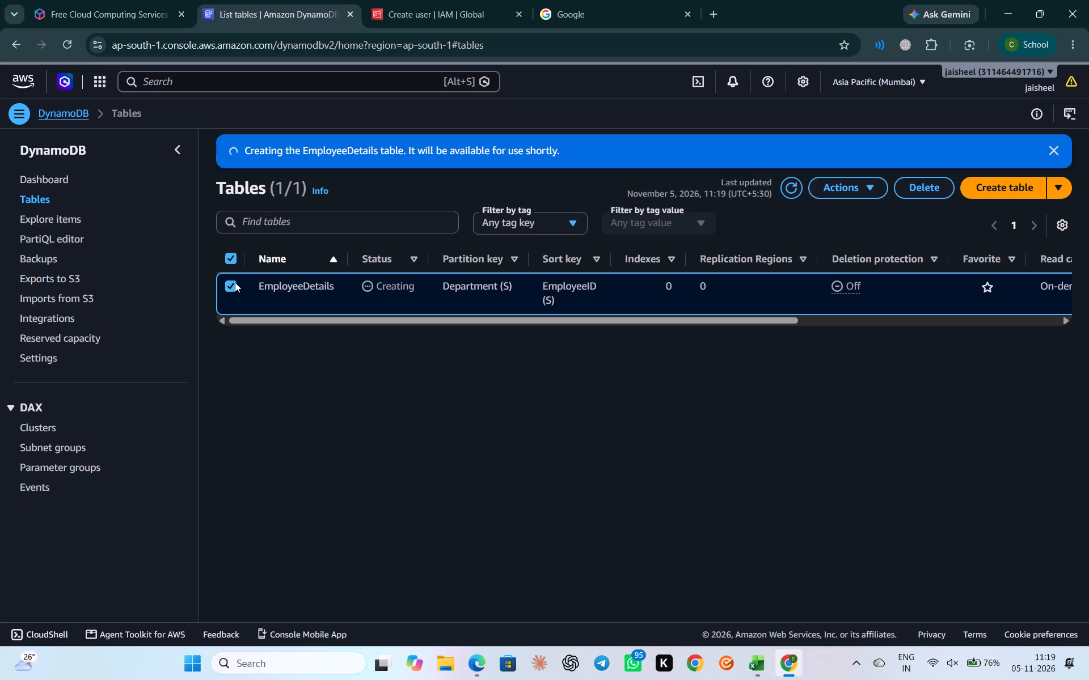
pyautogui.click(855, 190)
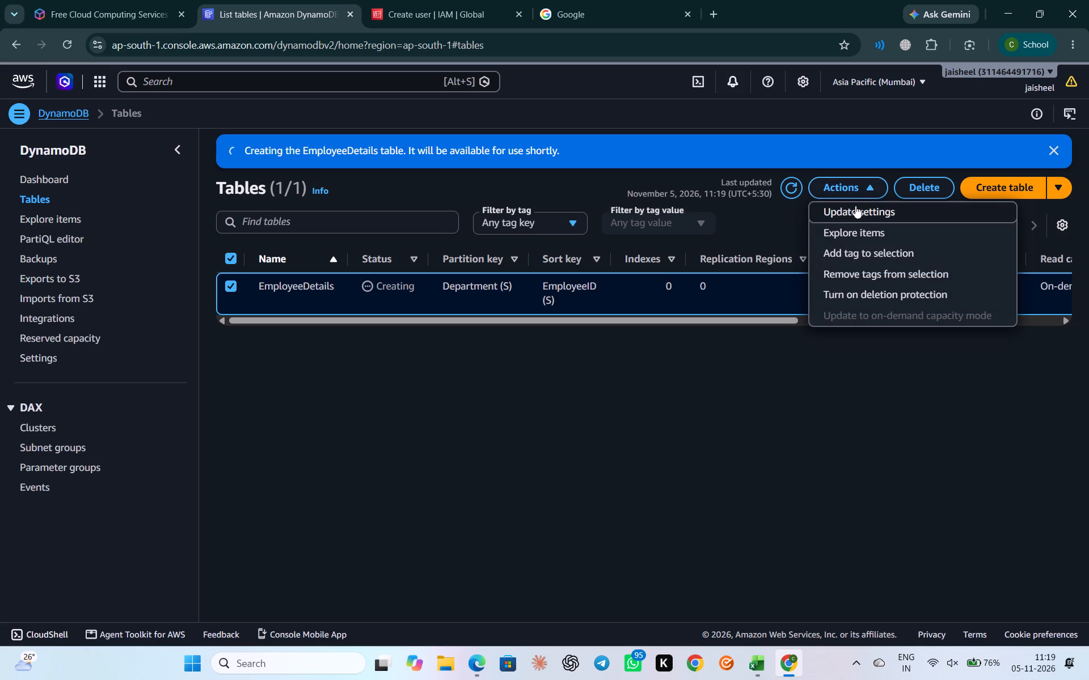
pyautogui.click(903, 236)
pyautogui.scroll(-1, 688, 385)
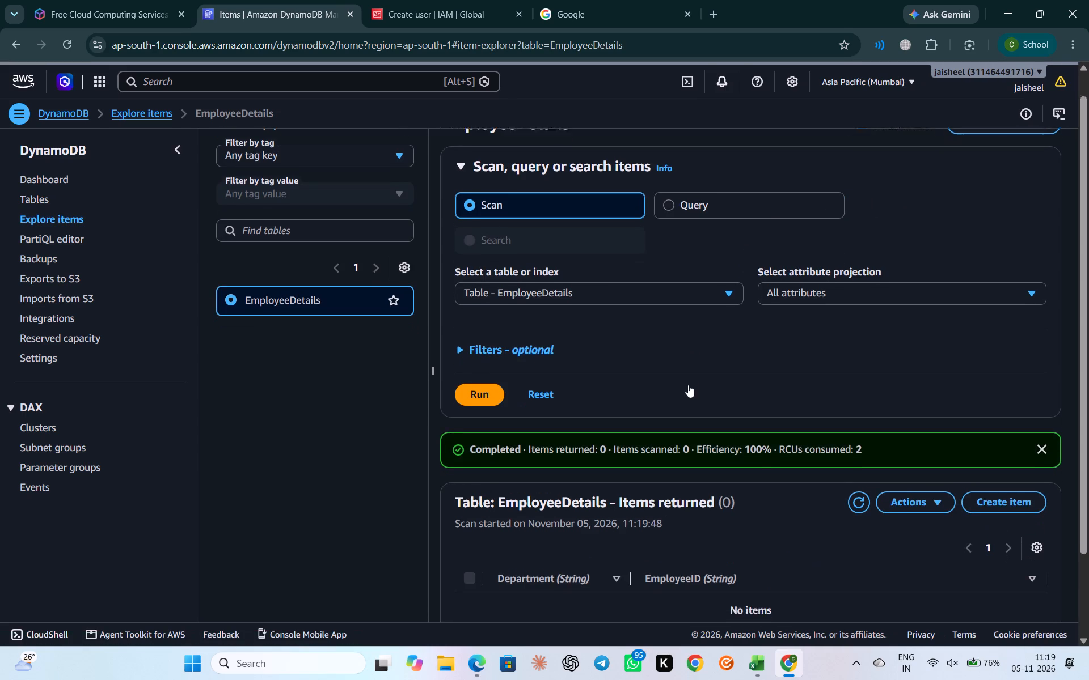
pyautogui.scroll(-1, 688, 385)
pyautogui.scroll(3, 688, 385)
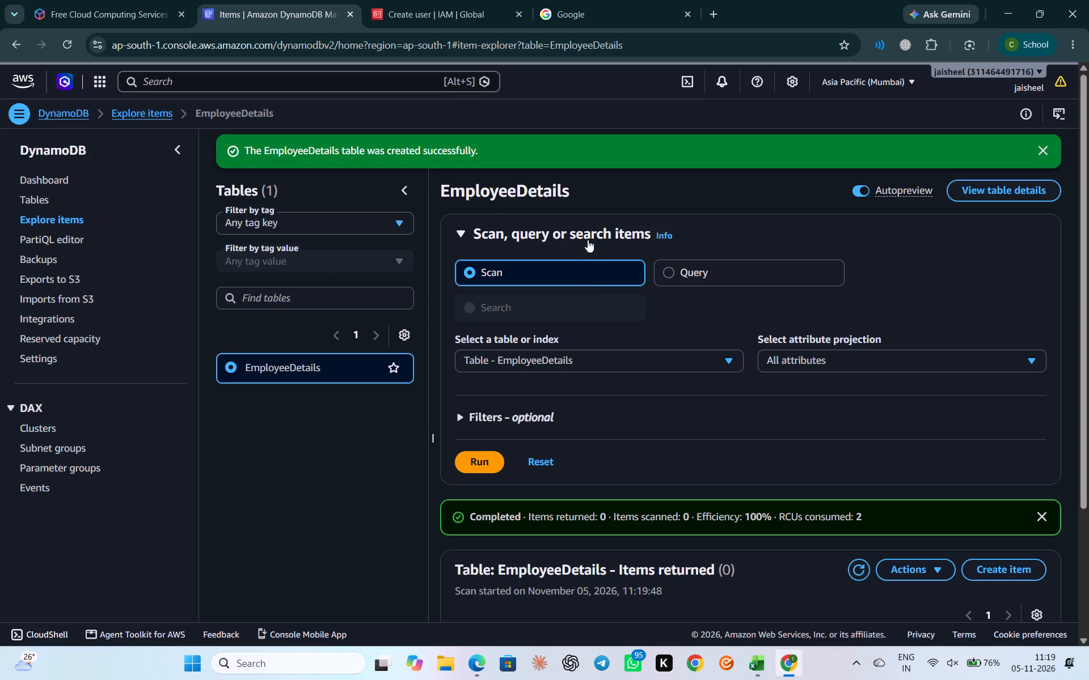
# View the EmployeeDetails table details, dismiss the PITR notice, and examine the general information, indexes and point-in-time recovery note.
pyautogui.click(978, 191)
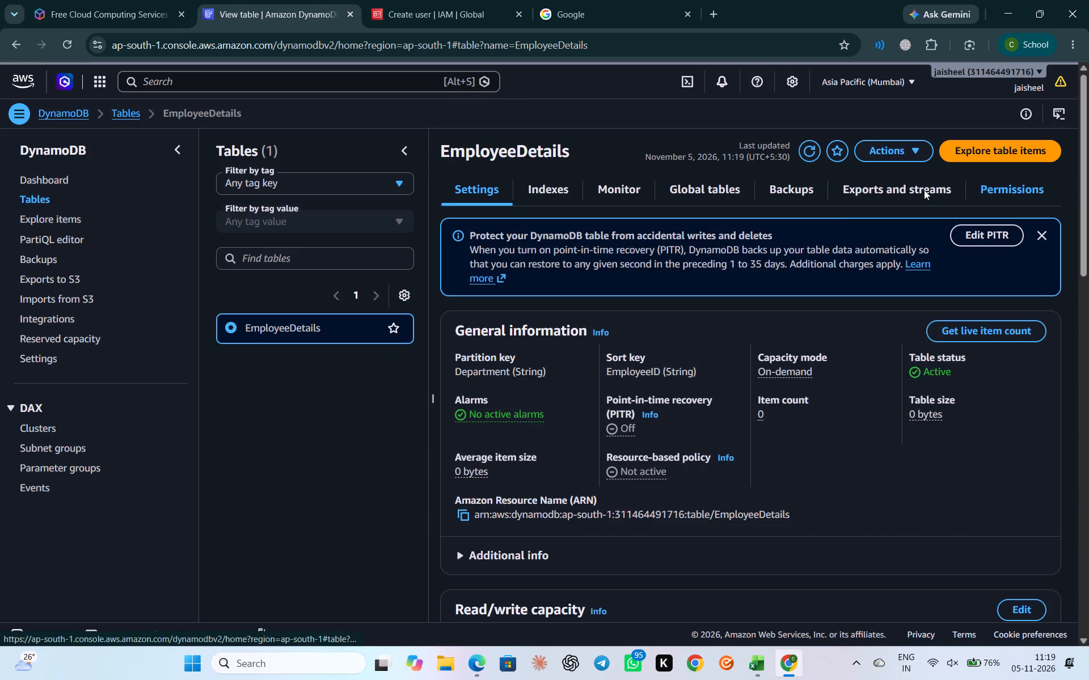
pyautogui.scroll(1, 687, 394)
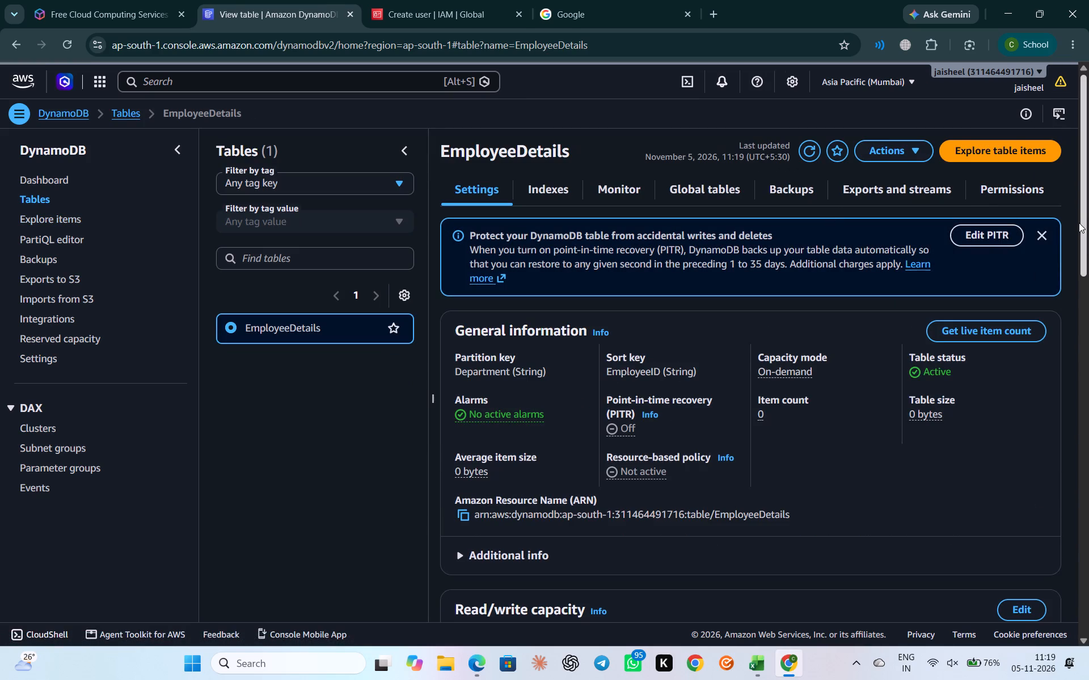
pyautogui.click(1044, 230)
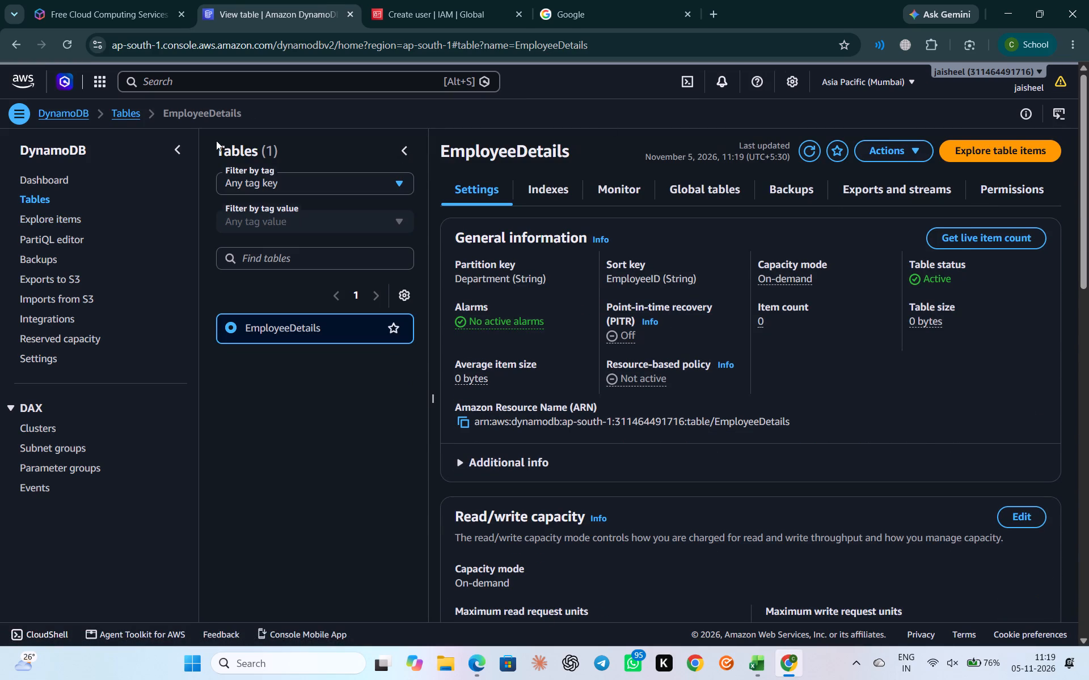
pyautogui.click(196, 114)
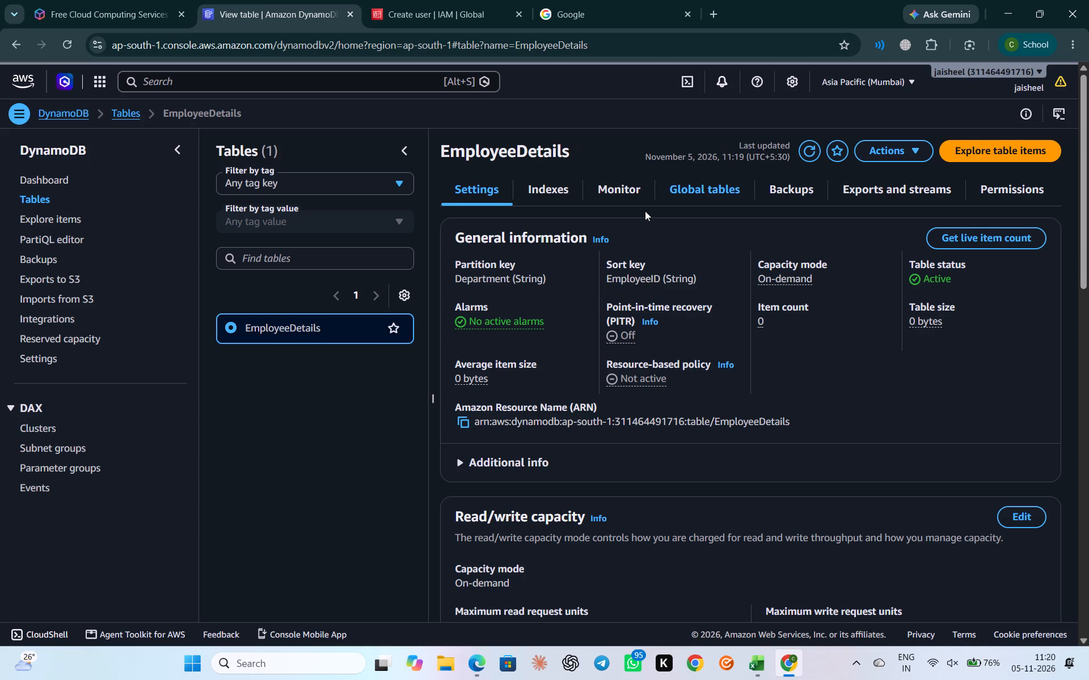
pyautogui.click(535, 180)
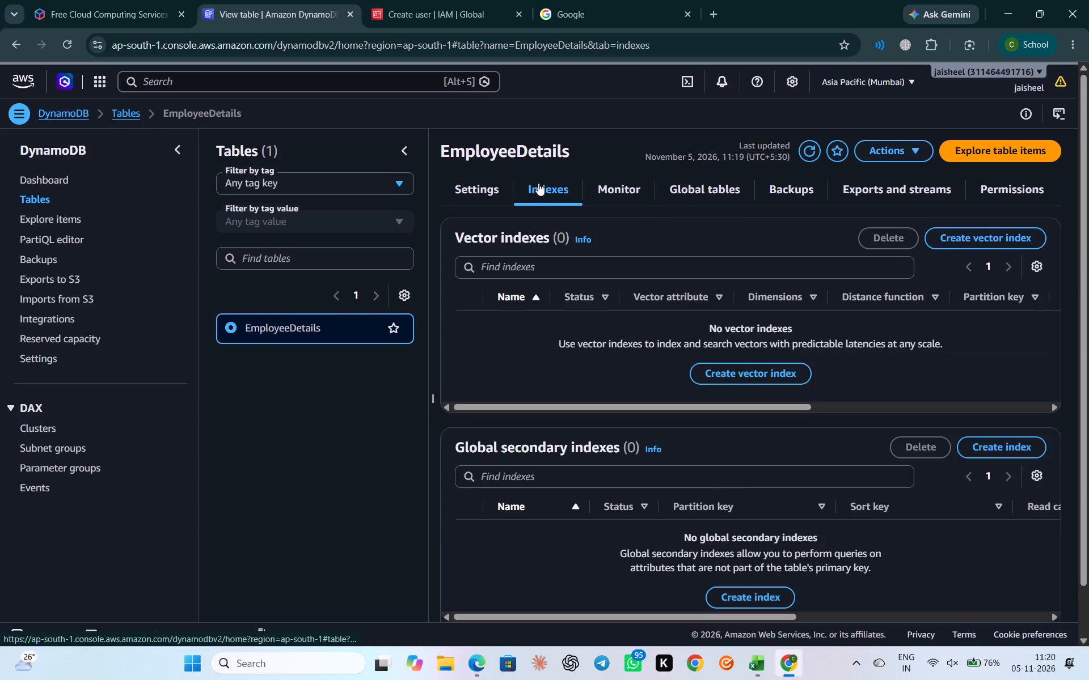
pyautogui.click(615, 174)
pyautogui.click(493, 192)
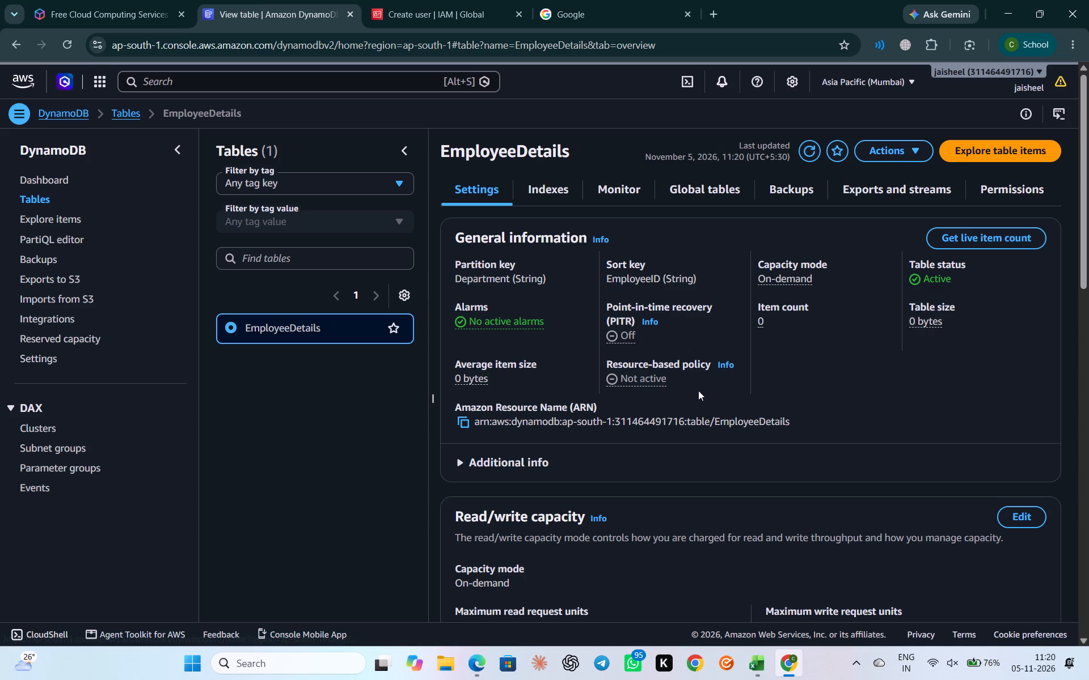
pyautogui.click(619, 338)
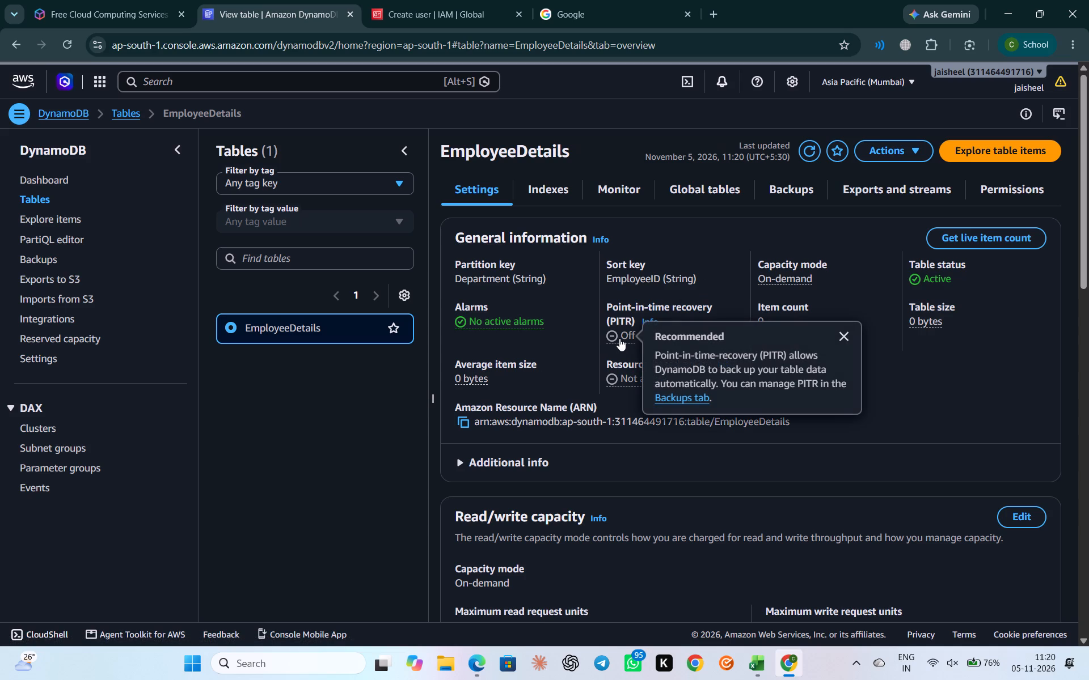
pyautogui.click(727, 271)
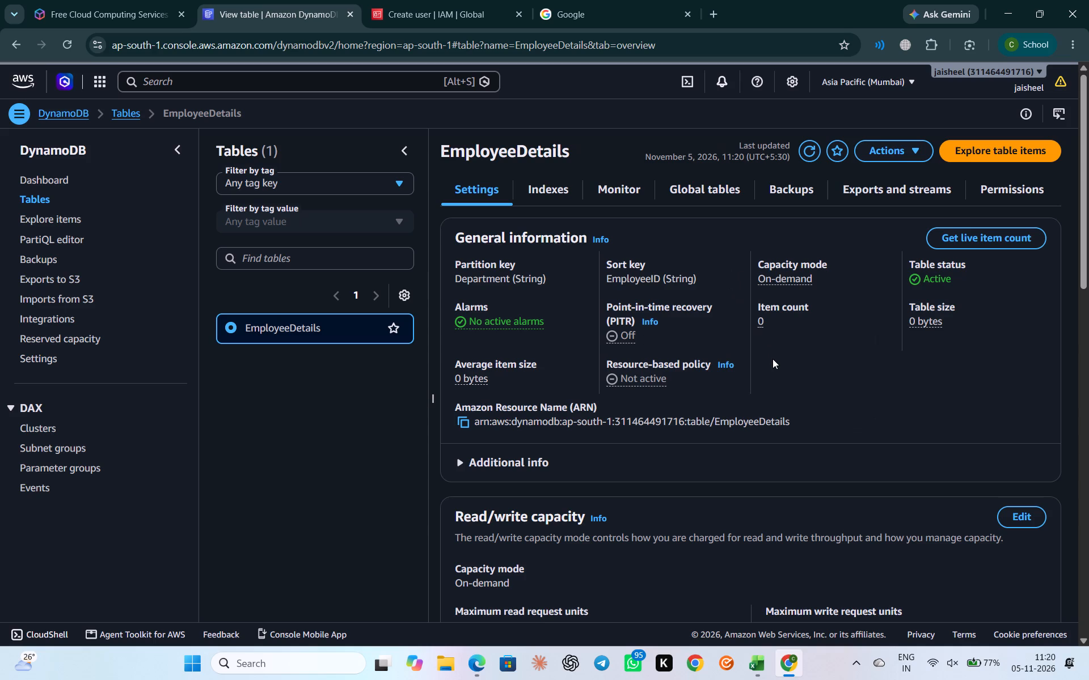
# Return to the Tables list and examine the EmployeeDetails row's columns and deletion protection information.
pyautogui.click(125, 113)
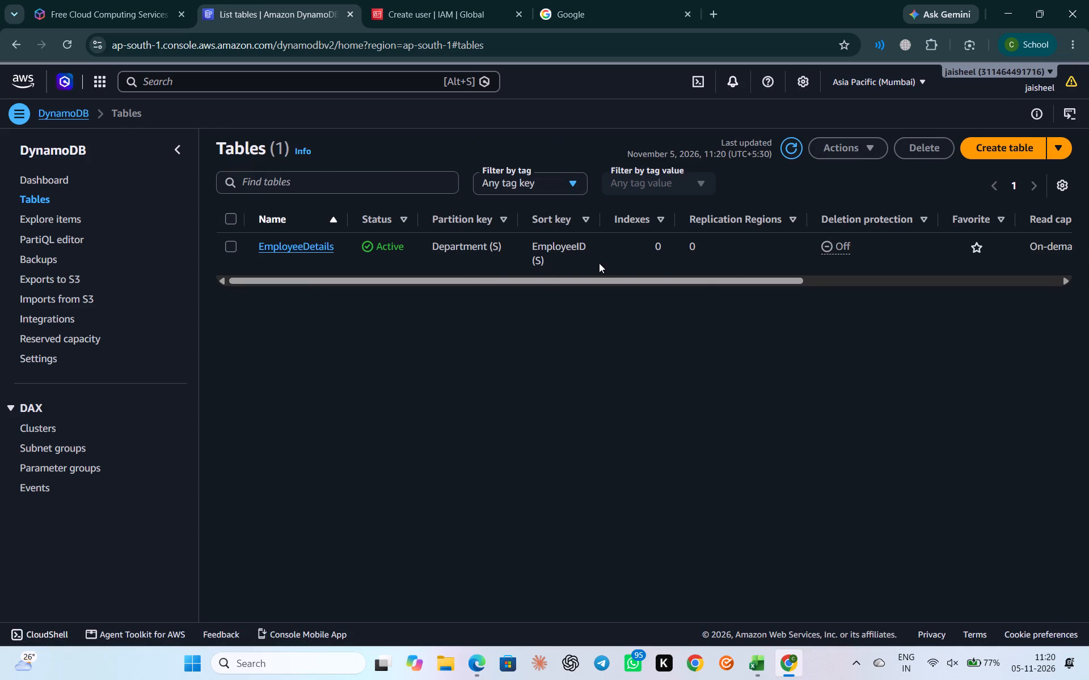
pyautogui.click(848, 244)
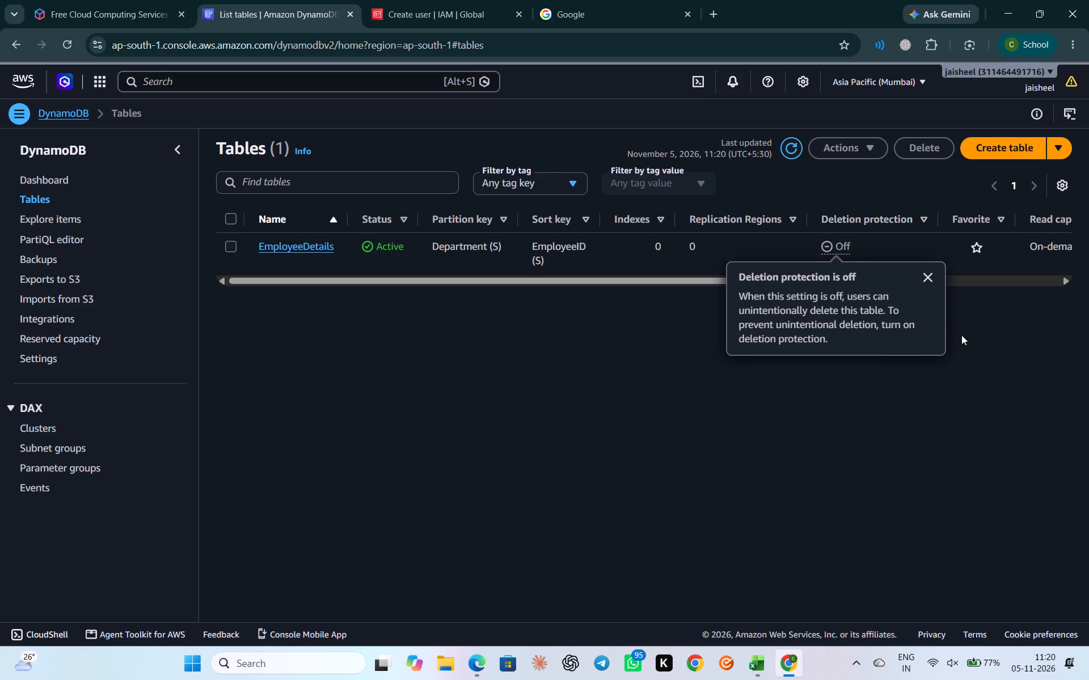
pyautogui.click(829, 249)
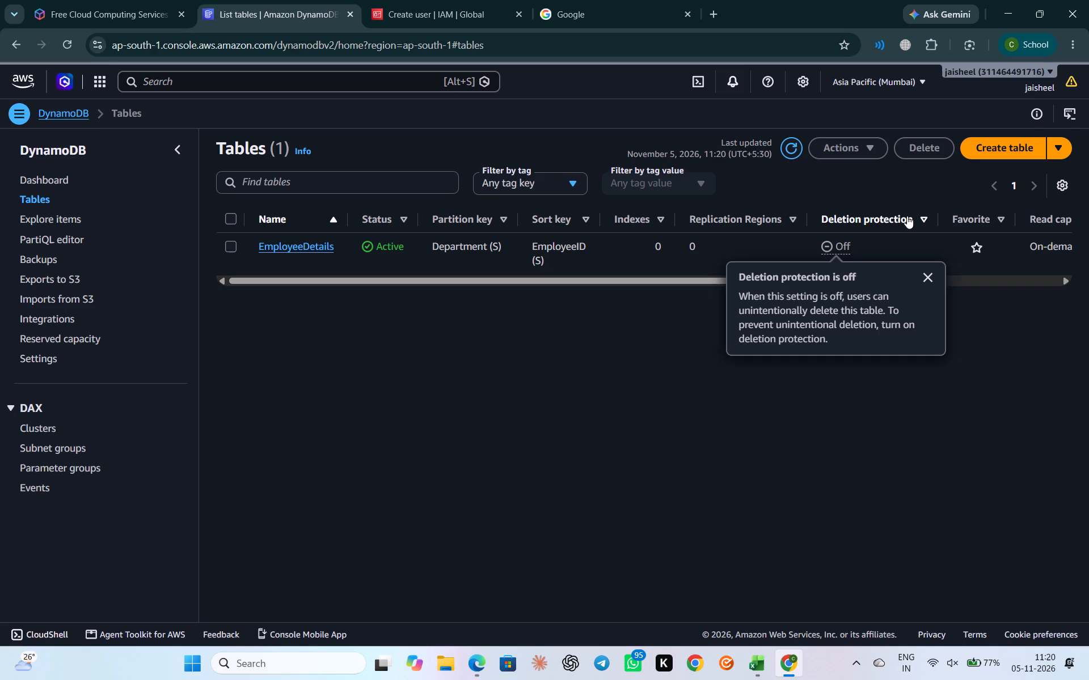
pyautogui.click(907, 216)
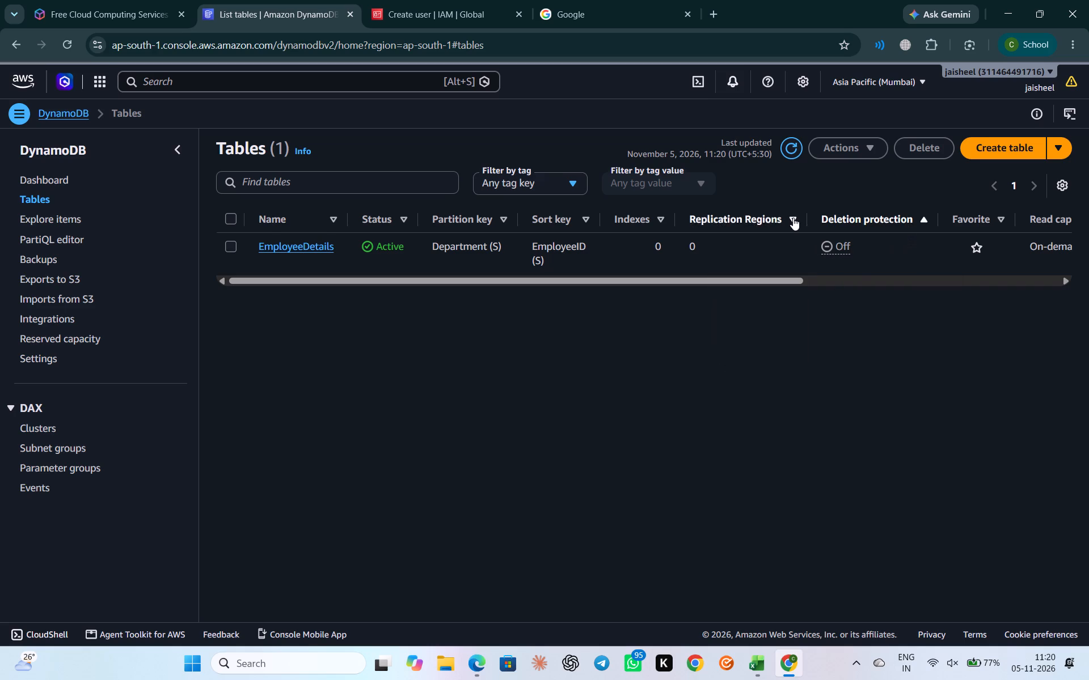
pyautogui.hscroll(-4, 793, 218)
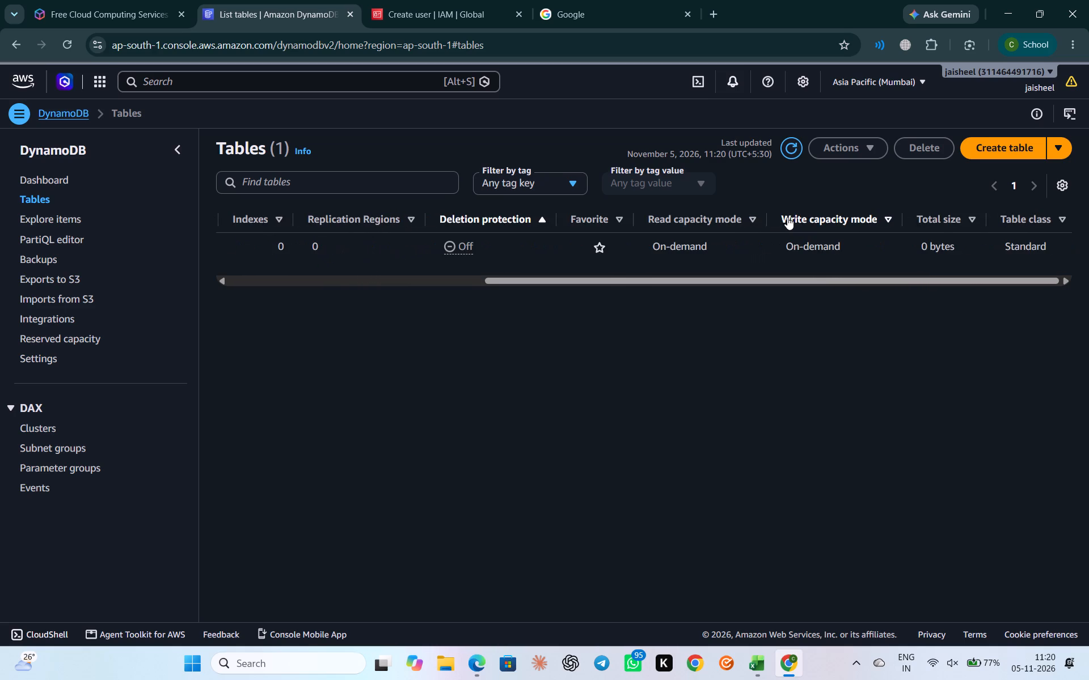
pyautogui.hscroll(-1, 787, 217)
pyautogui.hscroll(5, 787, 217)
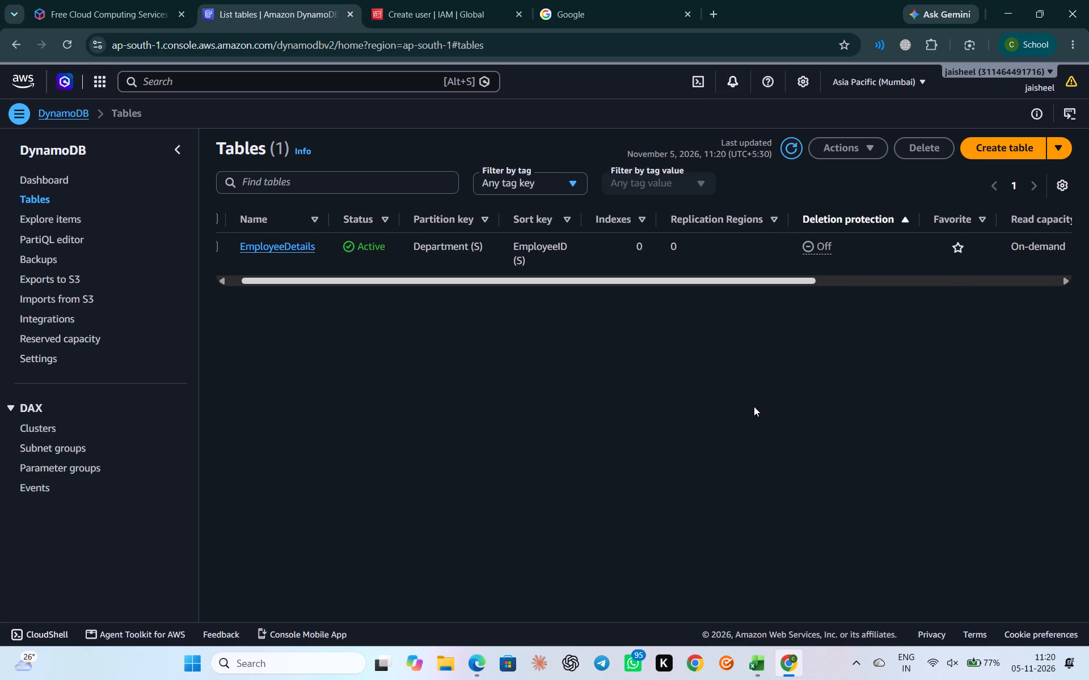
# Zoom the Tables page out to 80% and capture a full-screen screenshot showing the EmployeeDetails row.
pyautogui.press('-')
pyautogui.click(752, 406)
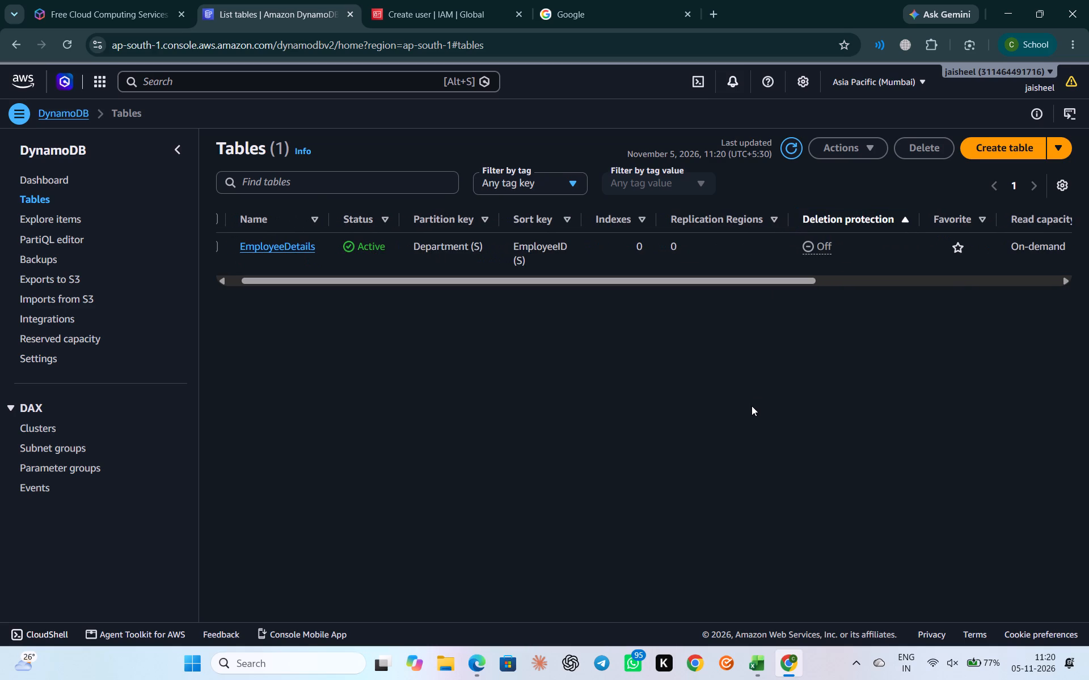
pyautogui.hotkey('ctrl', '-')
pyautogui.hotkey('ctrl', '-')
pyautogui.hscroll(2, 756, 399)
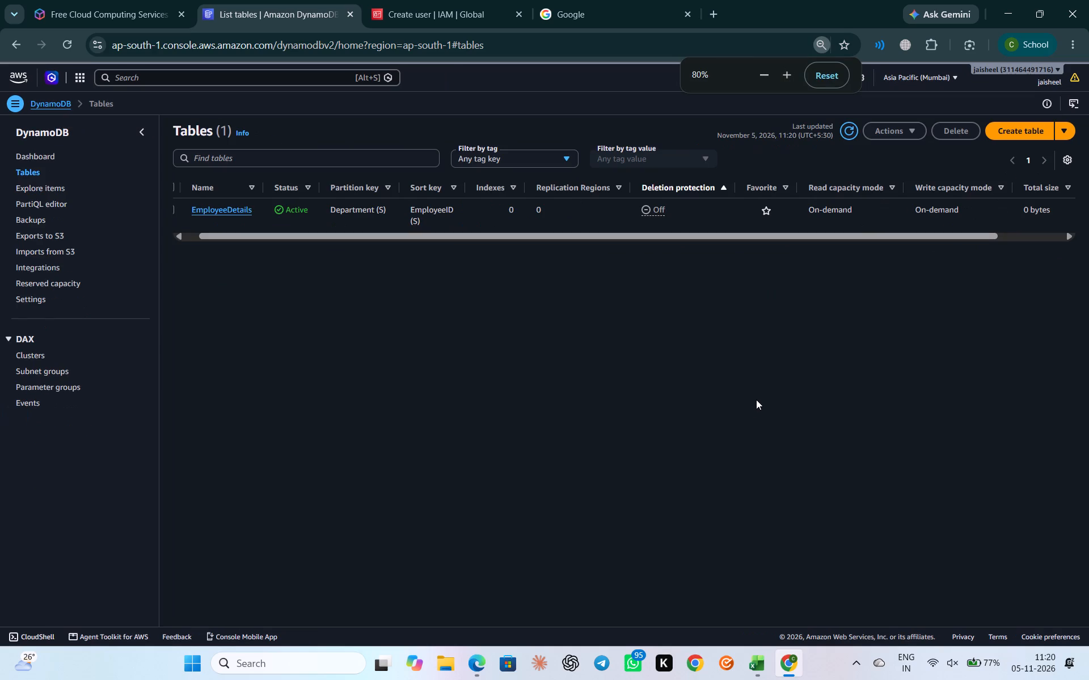
pyautogui.press('super+Print')
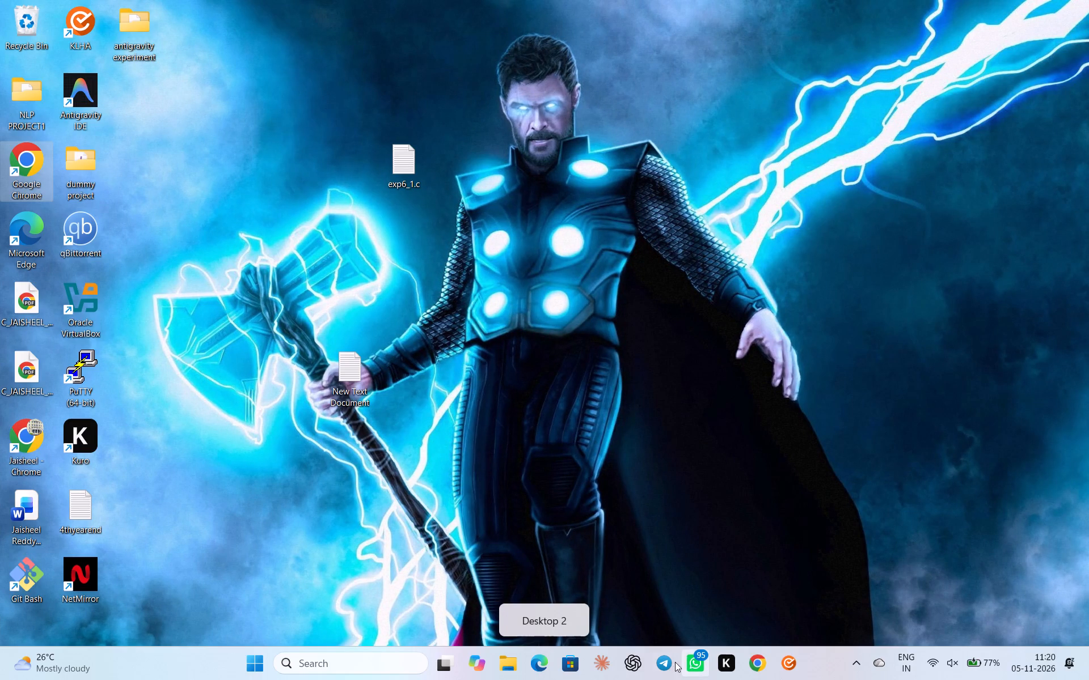
pyautogui.doubleClick(757, 673)
pyautogui.scroll(-1, 503, 326)
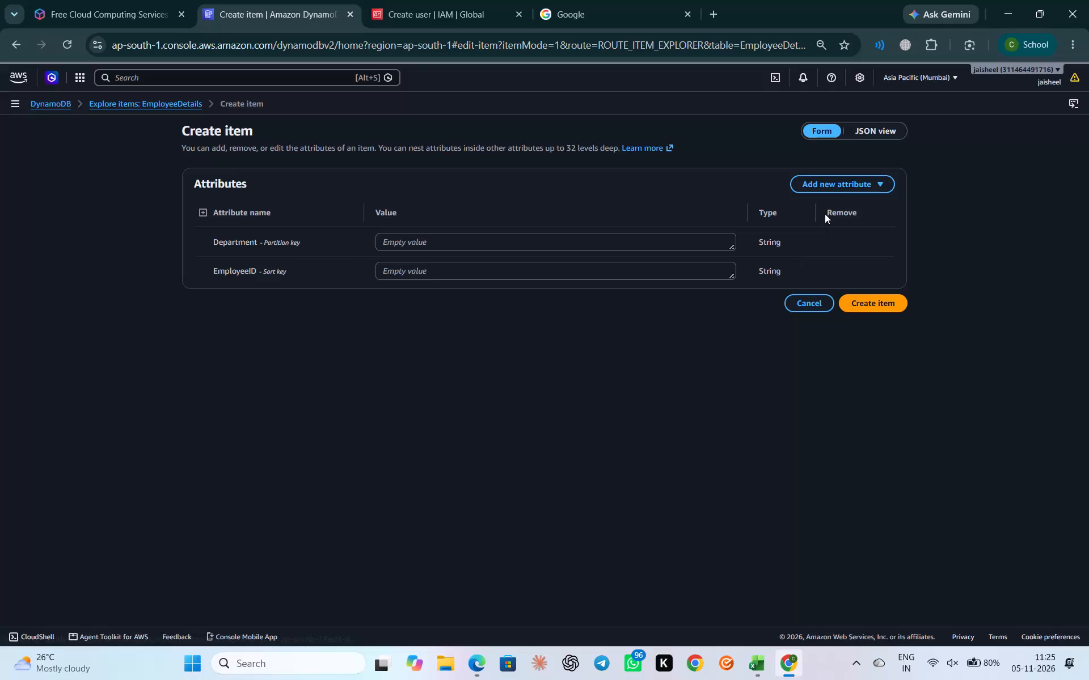
pyautogui.click(841, 180)
pyautogui.click(821, 202)
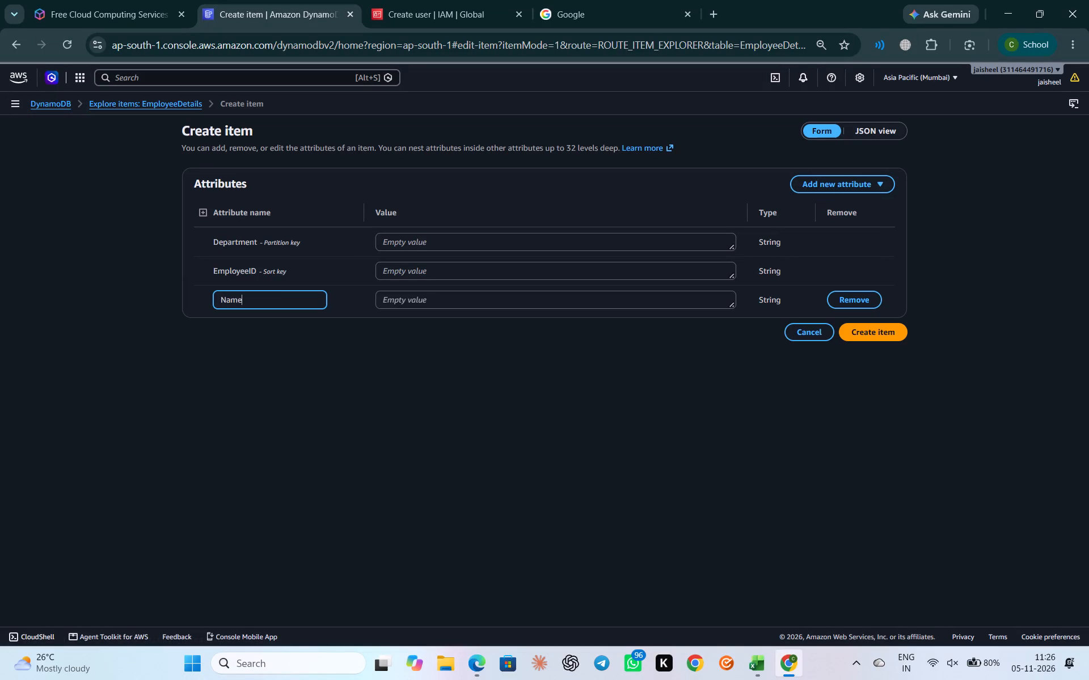
pyautogui.click(879, 183)
pyautogui.click(843, 221)
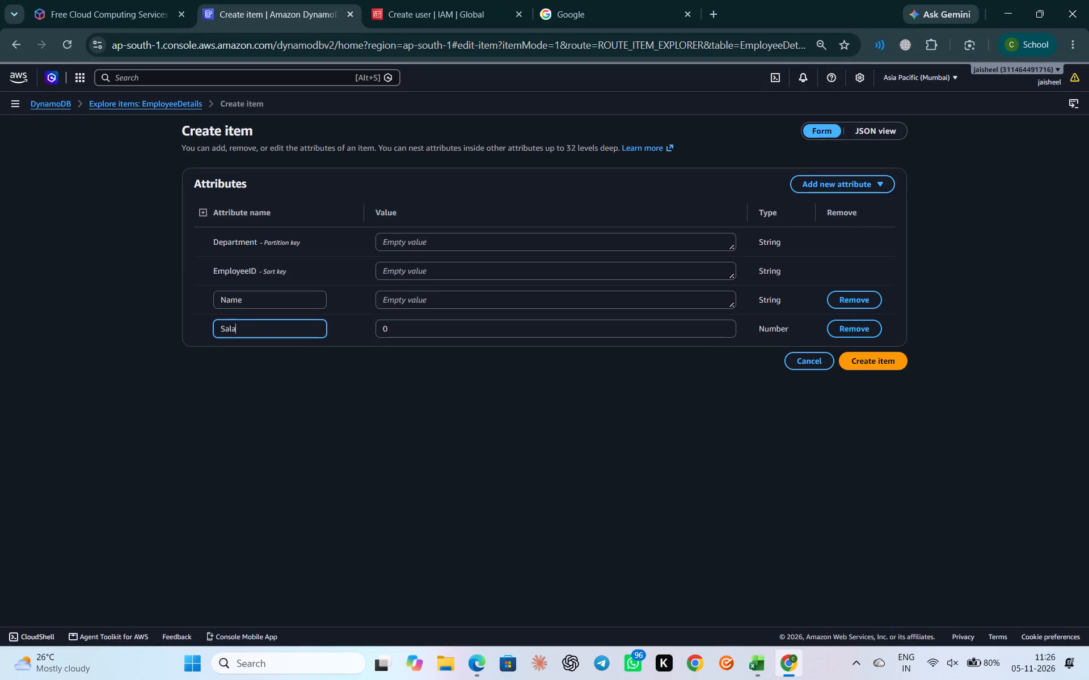
# Set the third item's Department value to HR and its EmployeeID value to E103.
pyautogui.click(489, 241)
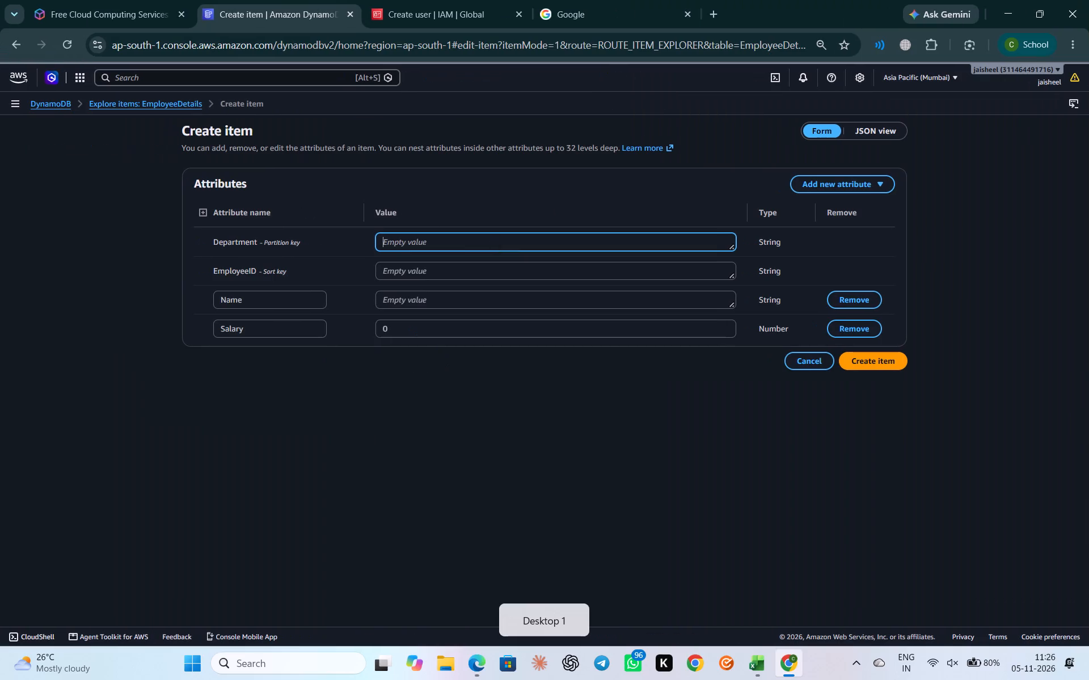
pyautogui.write('HR')
pyautogui.click(487, 275)
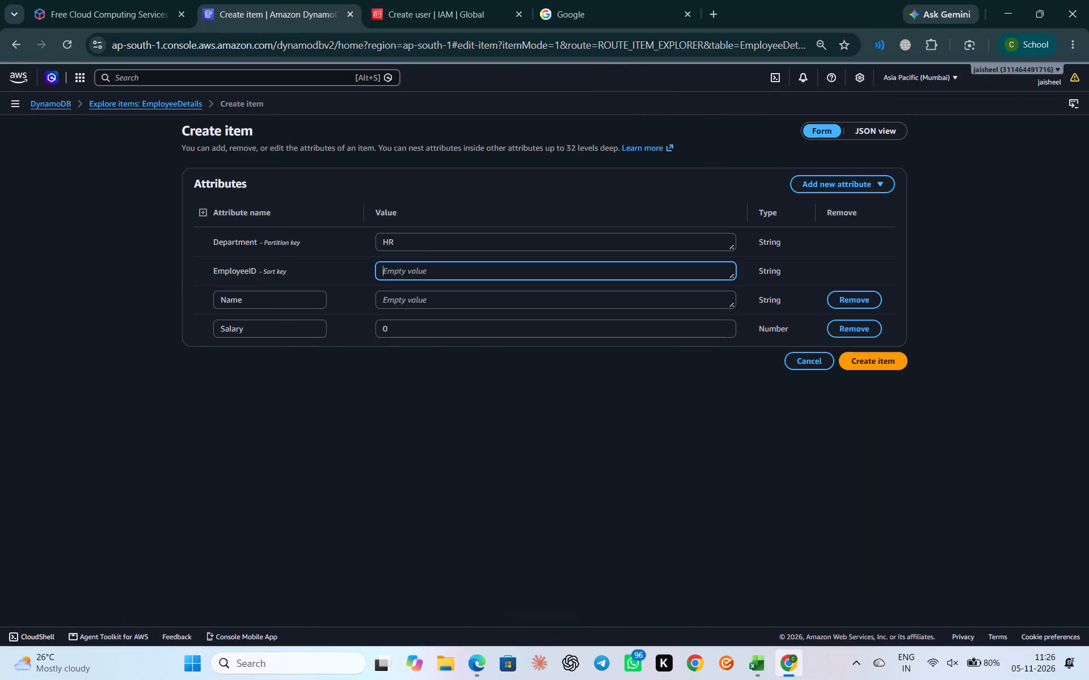
pyautogui.click(487, 275)
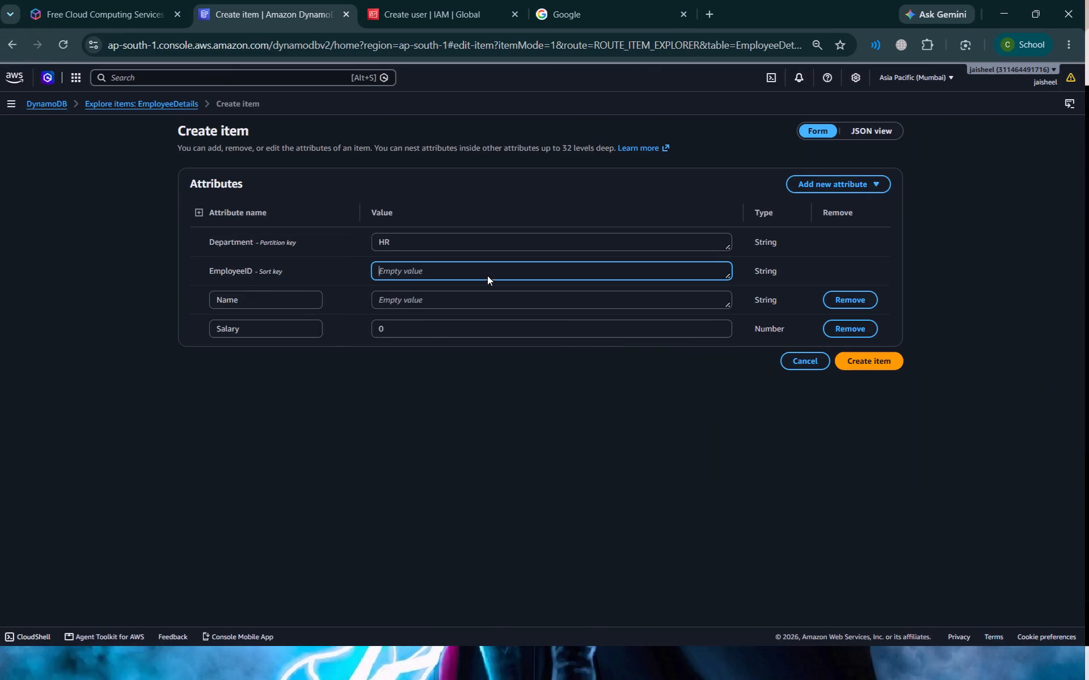
pyautogui.write('E103')
pyautogui.click(469, 296)
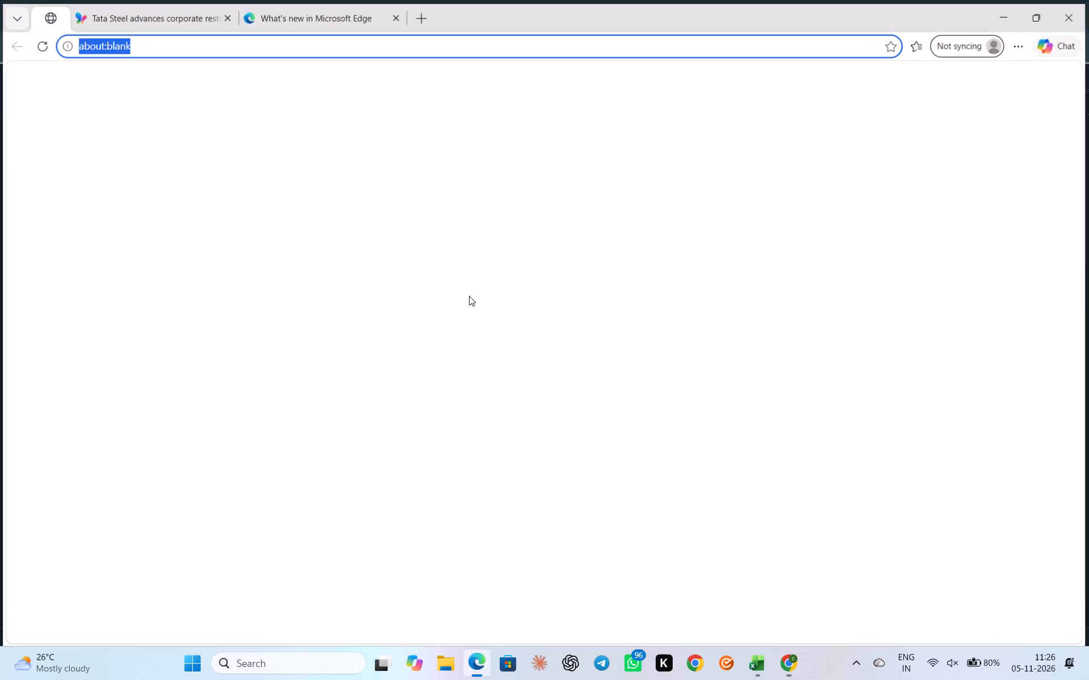
# Close the Microsoft Edge window and dismiss the notification about pinning netflix.com to the taskbar.
pyautogui.click(1069, 13)
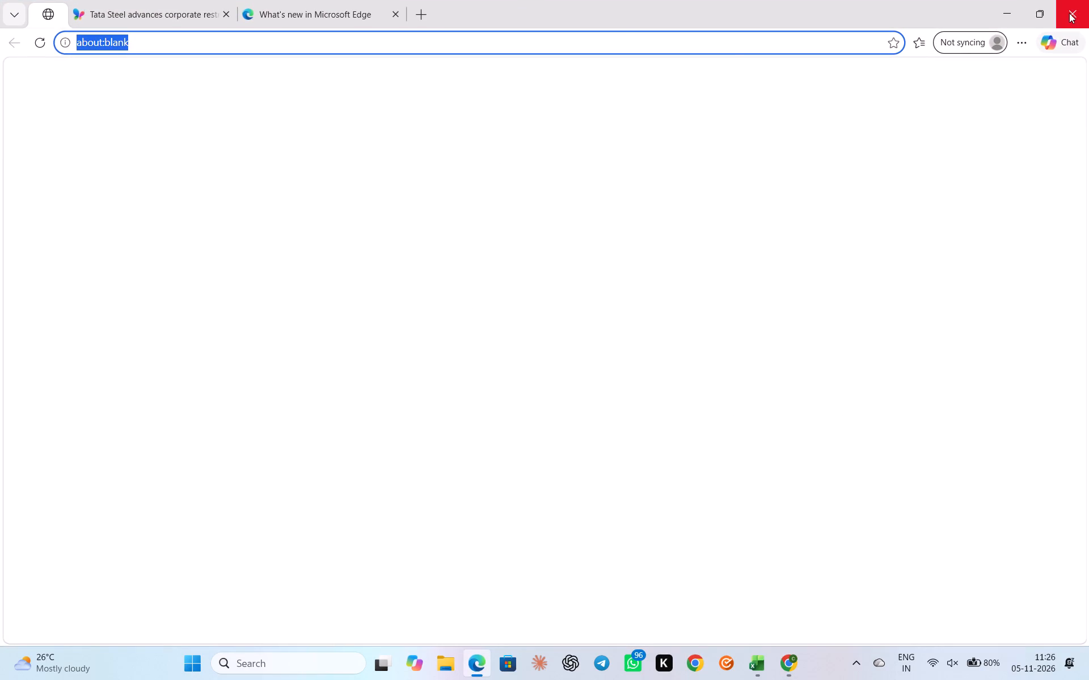
pyautogui.click(1072, 15)
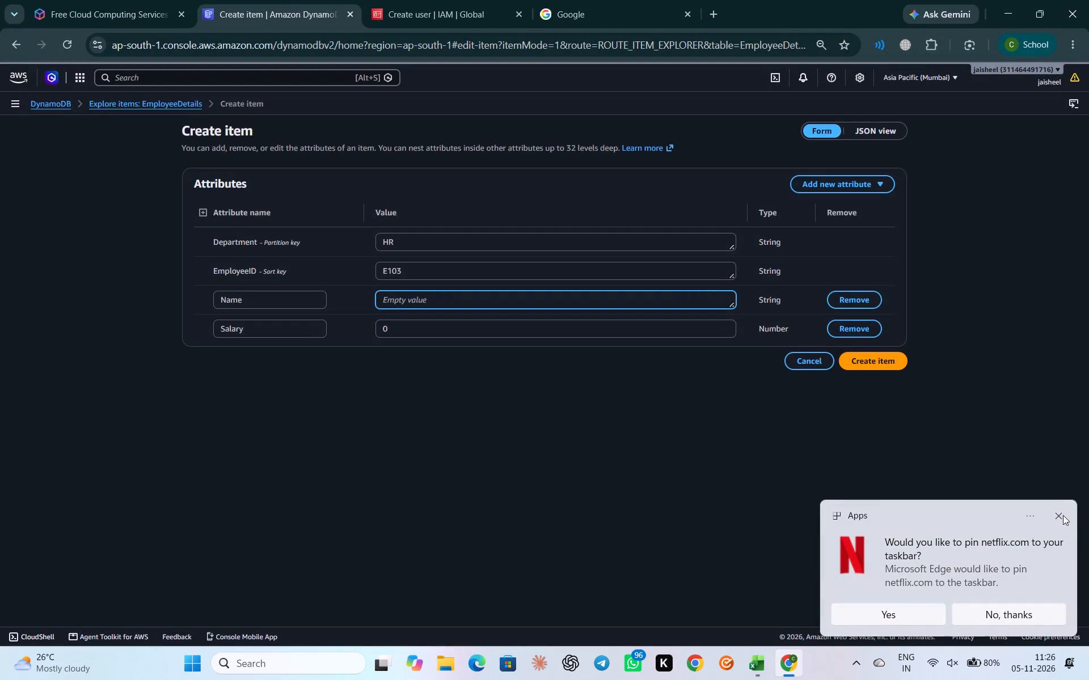
pyautogui.click(1063, 515)
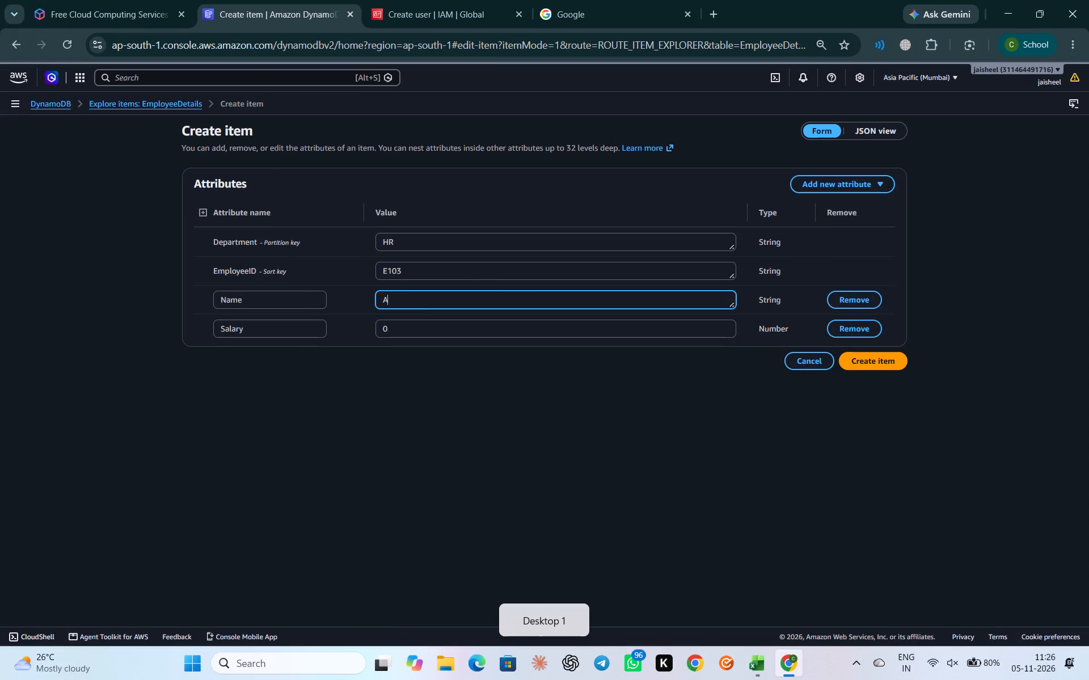
# Set the third item's Name value to Arjun and Salary value to 45000, and create the item.
pyautogui.write('rjun')
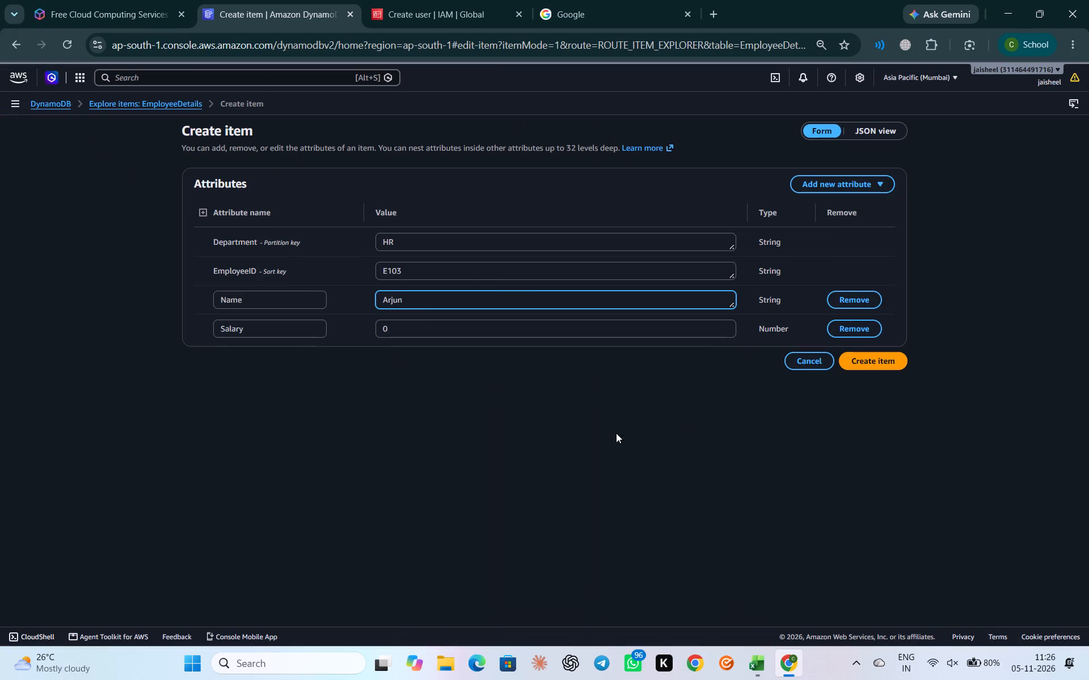
pyautogui.click(558, 326)
pyautogui.press('BackSpace')
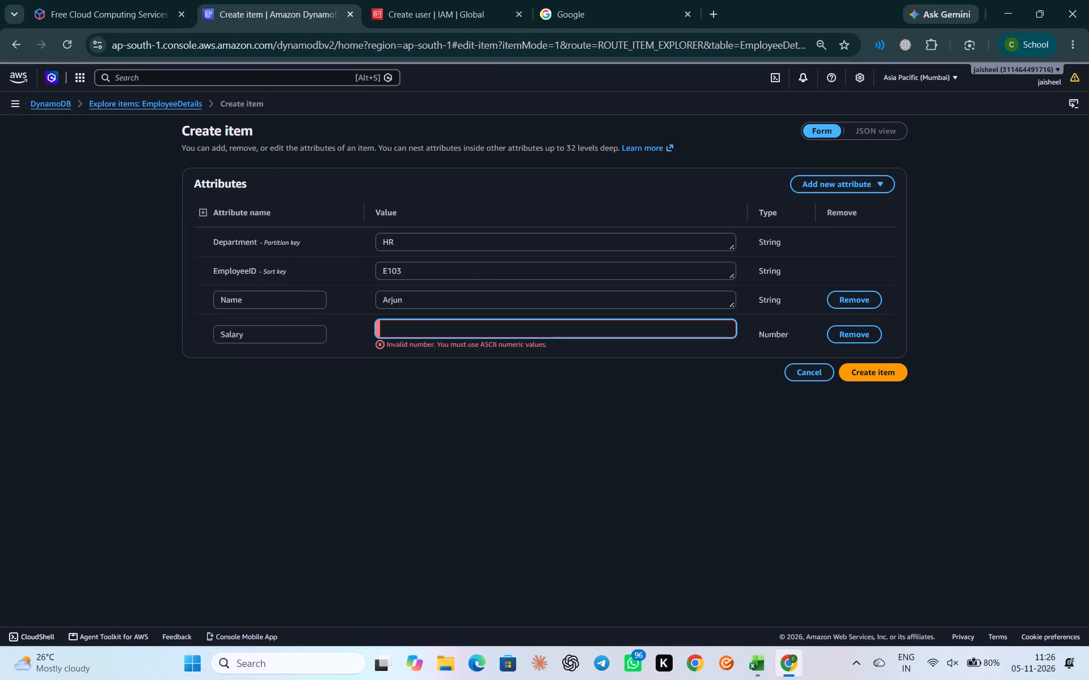
pyautogui.write('45000')
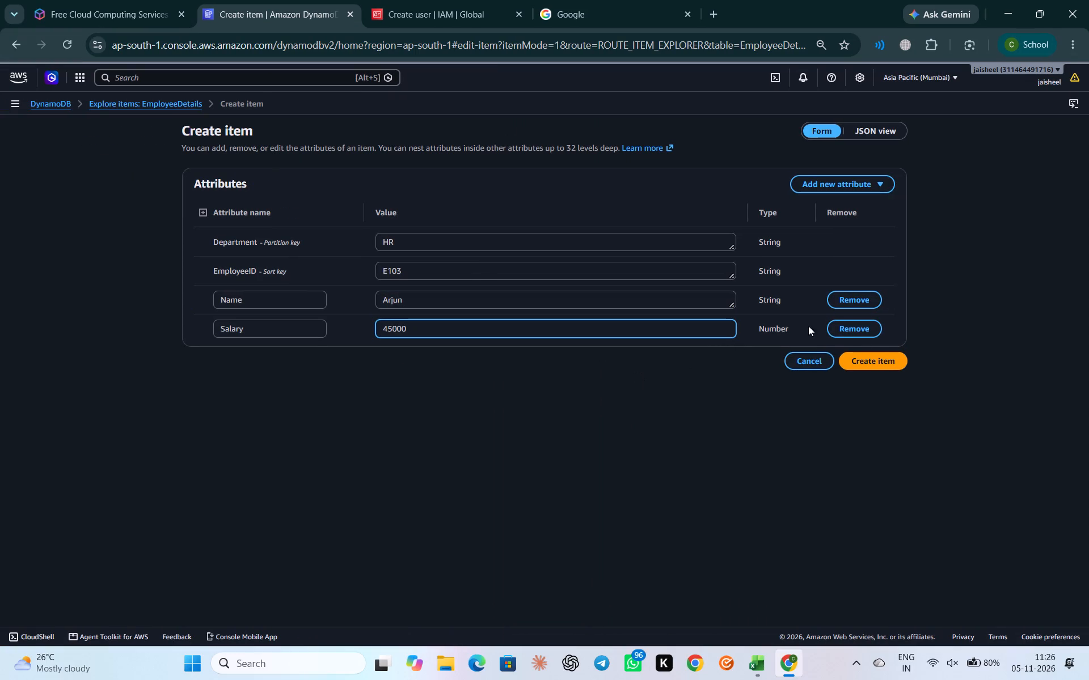
pyautogui.click(869, 360)
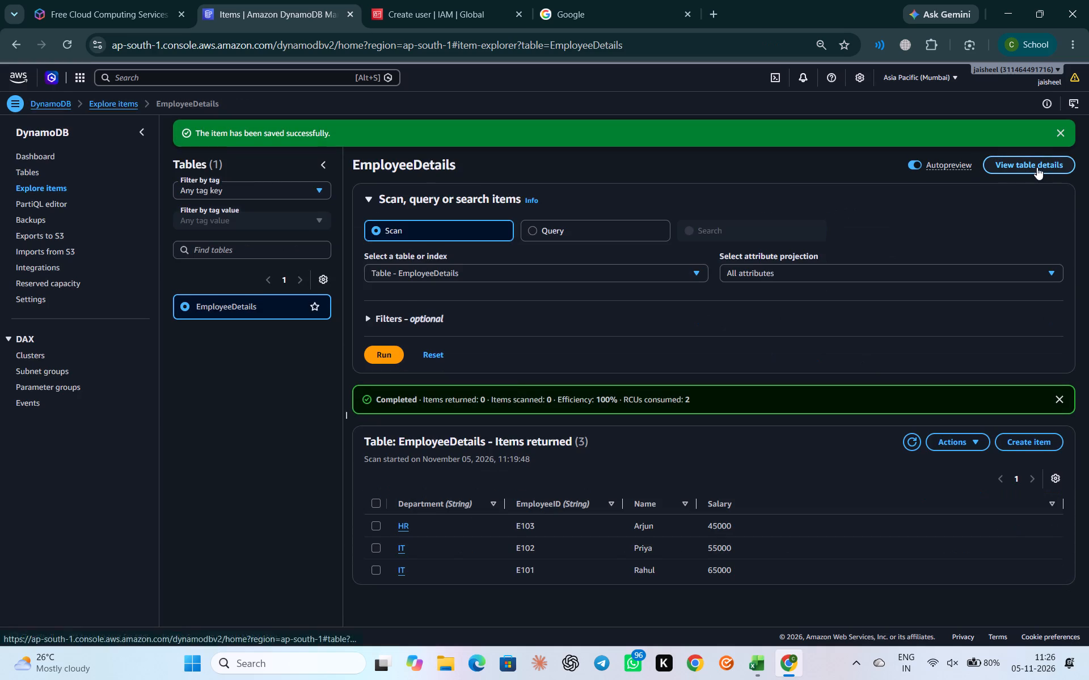
# Start a fourth EmployeeDetails item and add a string attribute called Name and a number attribute called Salary.
pyautogui.click(1032, 446)
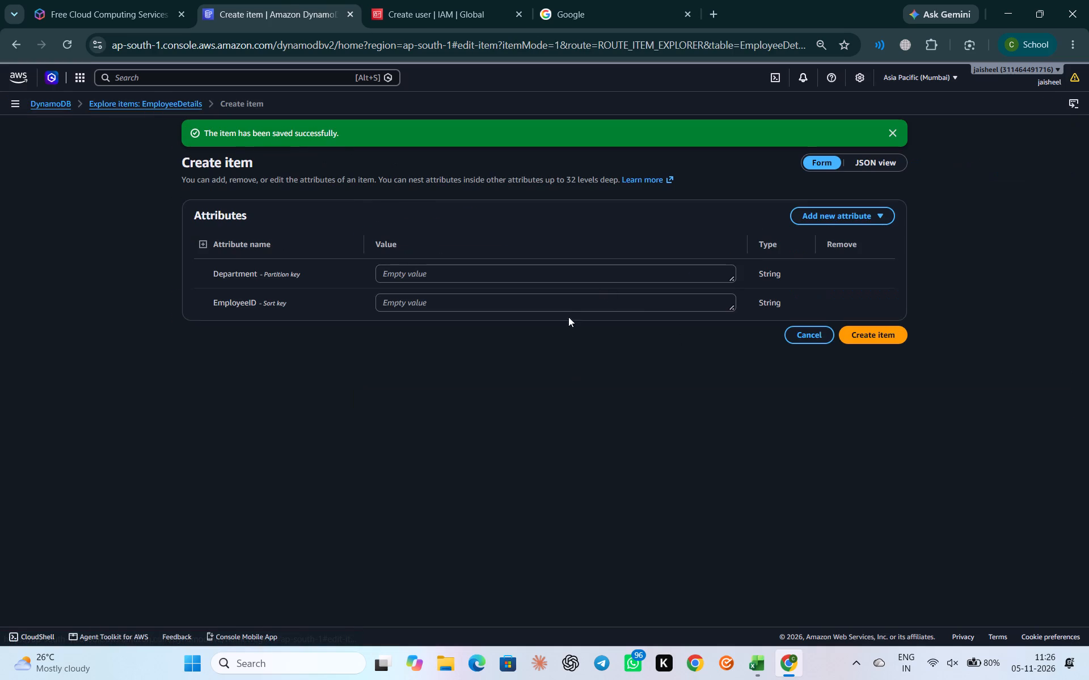
pyautogui.click(858, 219)
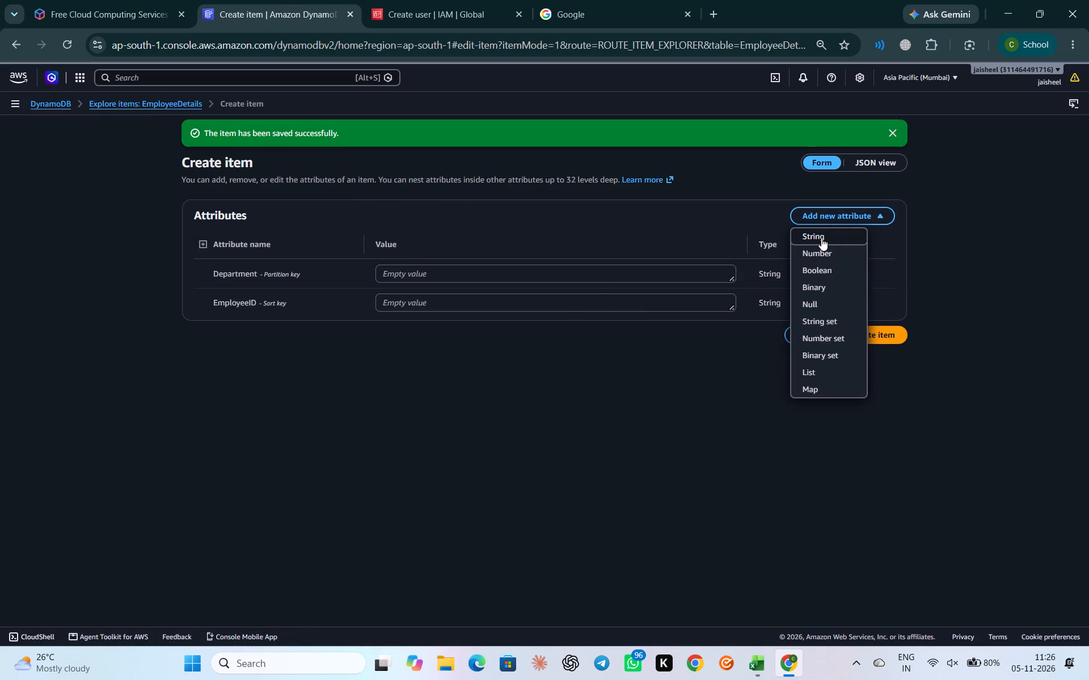
pyautogui.click(821, 238)
pyautogui.write('ame')
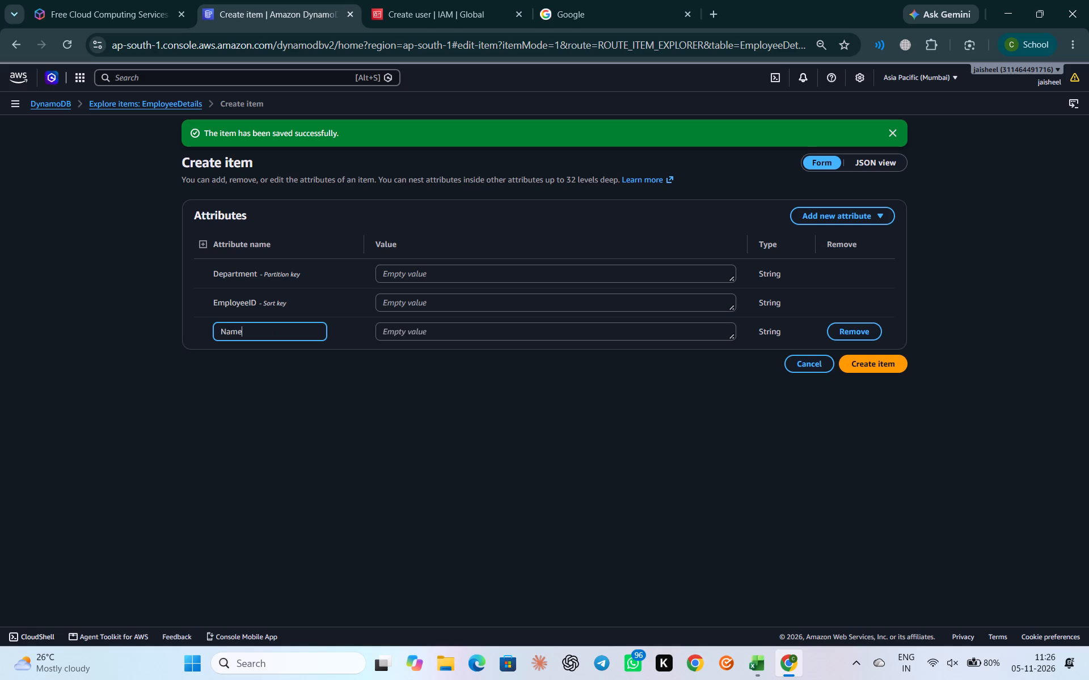
pyautogui.click(867, 212)
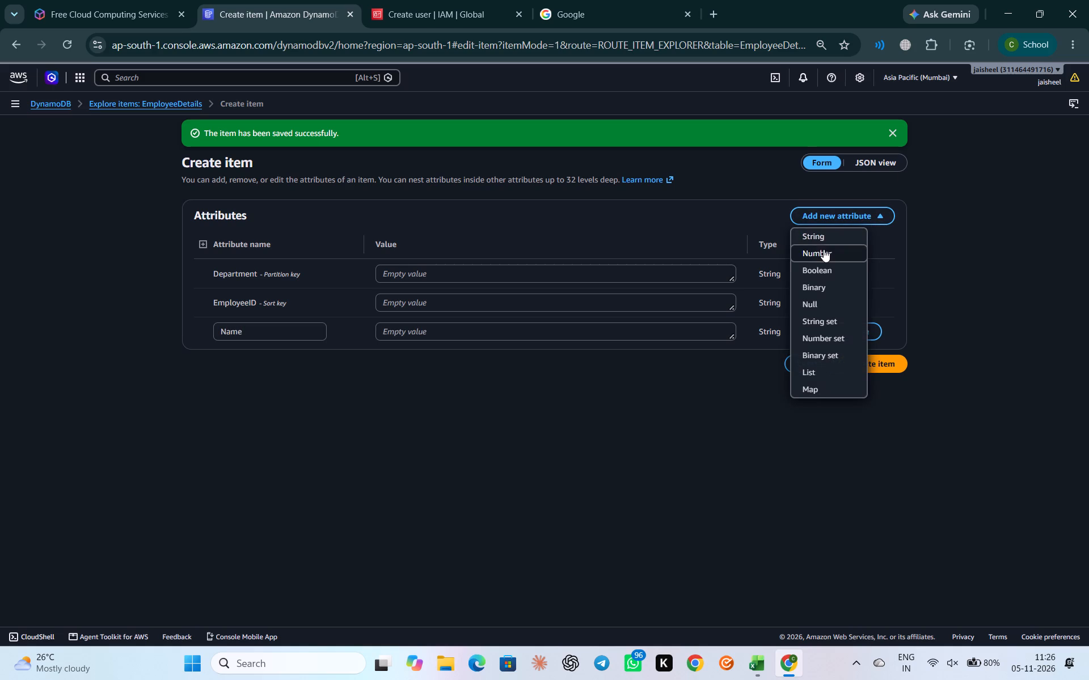
pyautogui.click(822, 251)
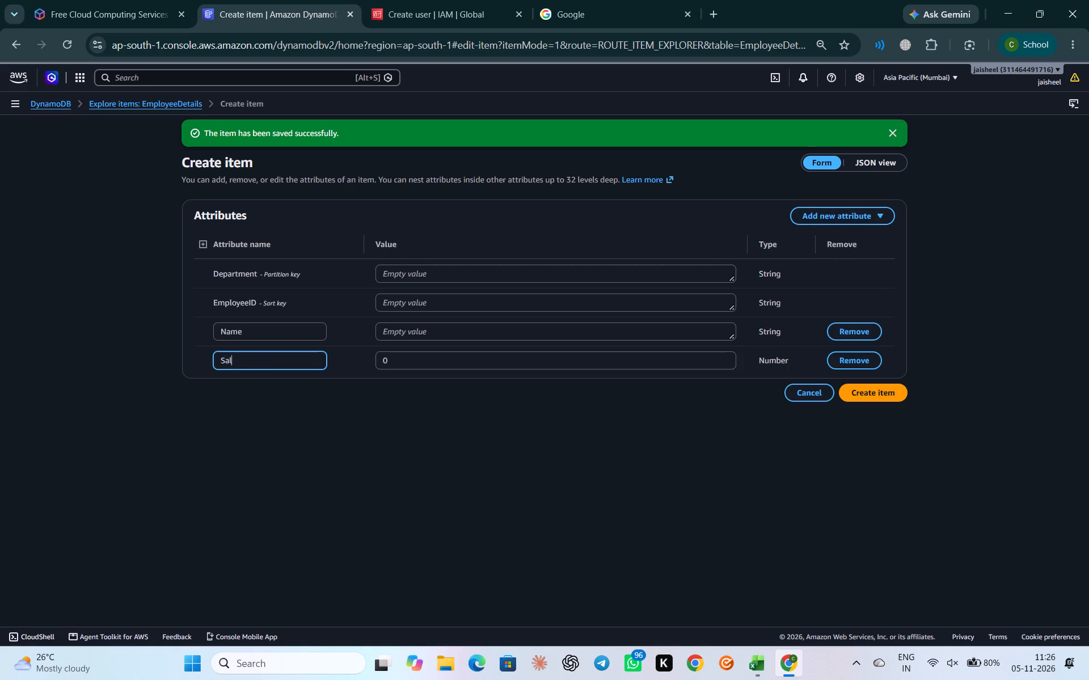
# Set the fourth item's Department value to Sales and its EmployeeID value to E104.
pyautogui.click(588, 273)
pyautogui.press('j')
pyautogui.press('BackSpace')
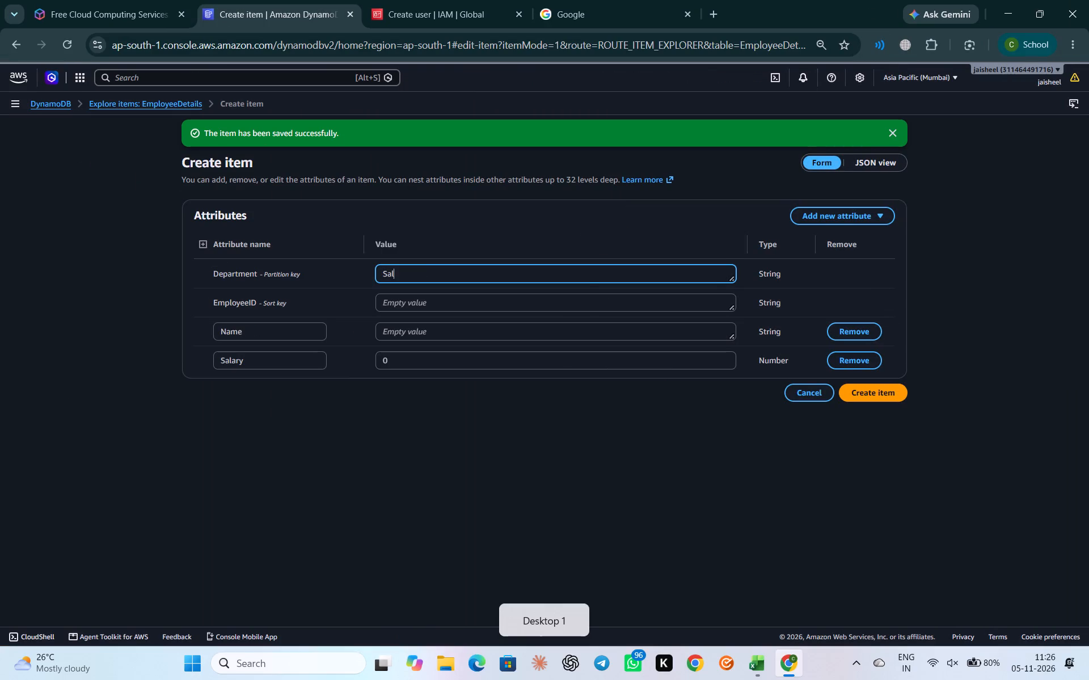
pyautogui.click(508, 303)
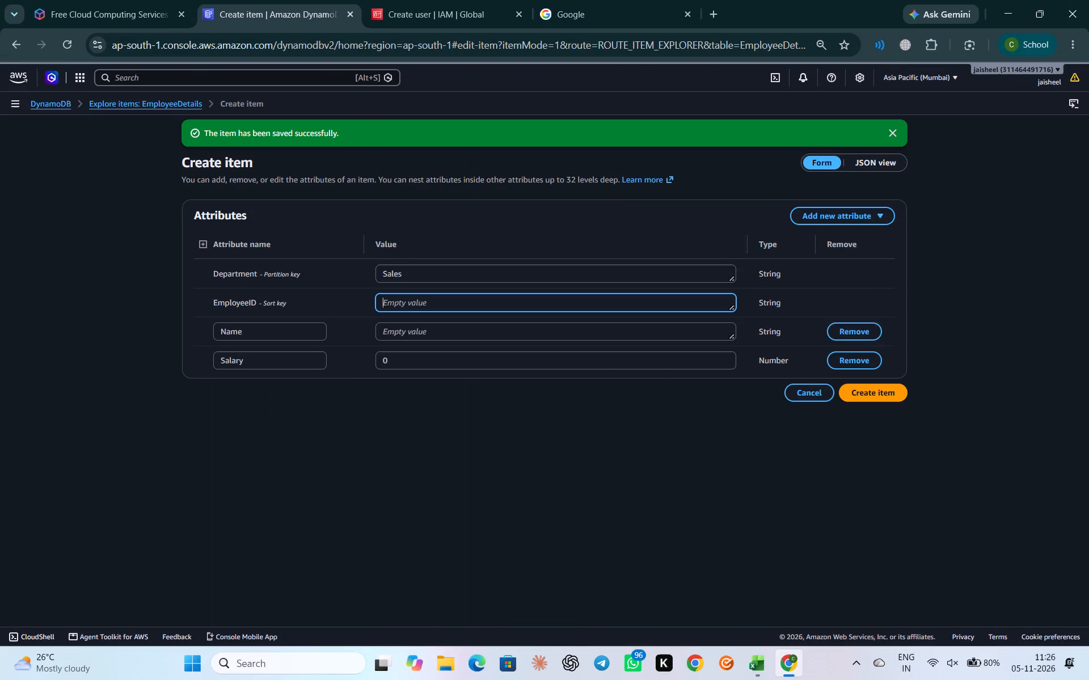
pyautogui.press('e')
pyautogui.write('10')
pyautogui.press('4')
# Set the fourth item's Name value to Jai and its Salary value to 70000.
pyautogui.click(437, 329)
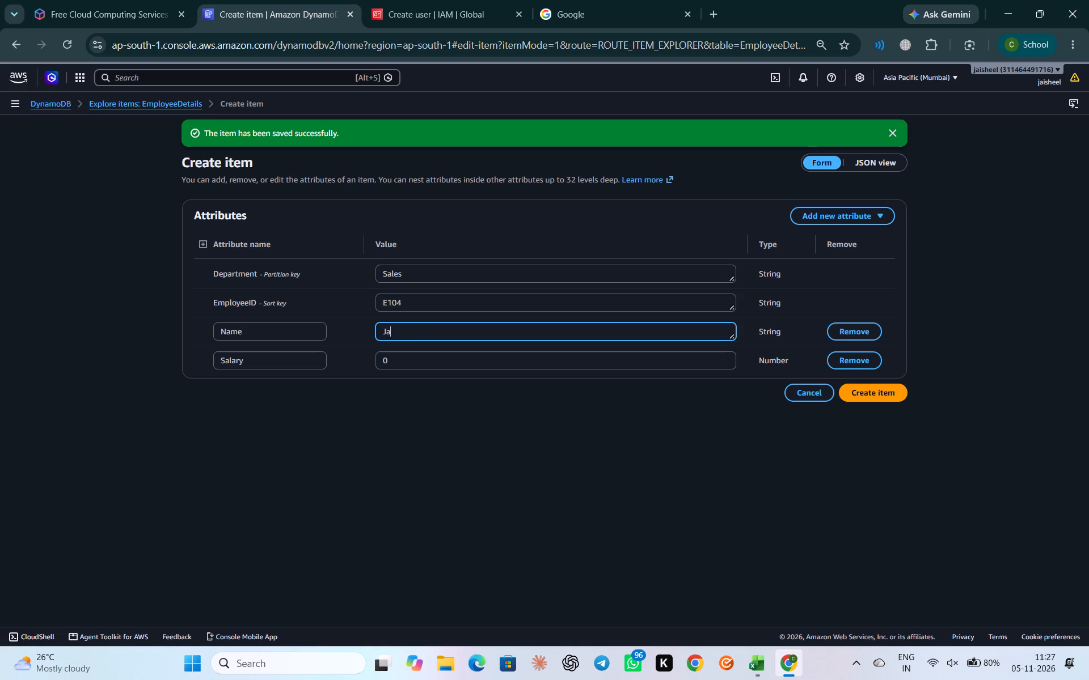
pyautogui.click(415, 360)
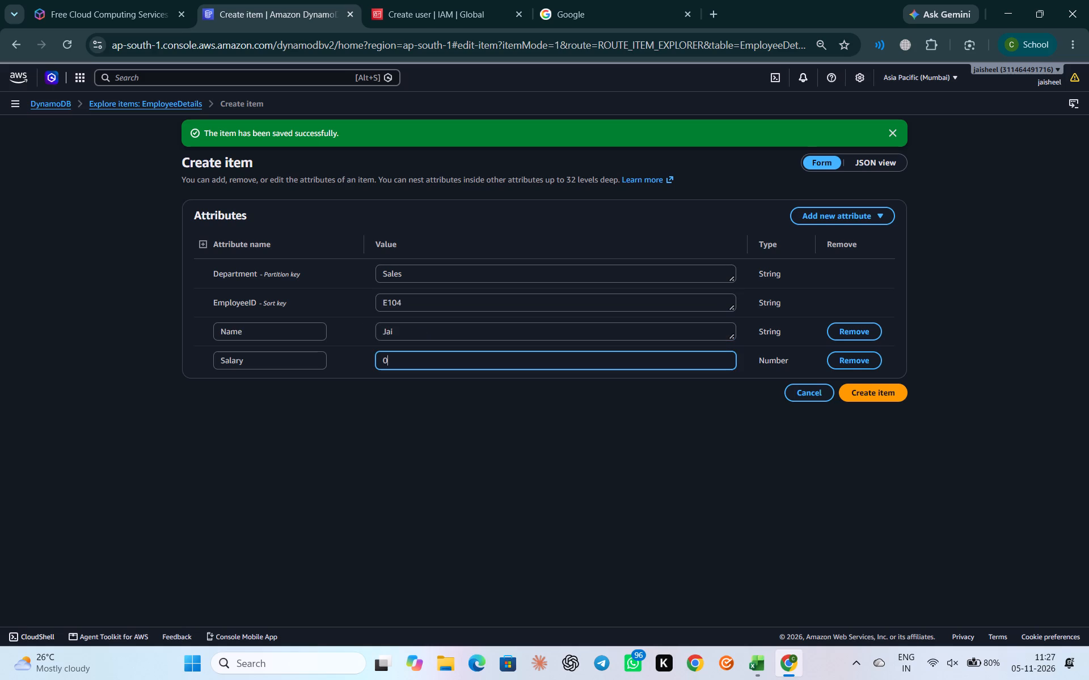
pyautogui.press('BackSpace')
pyautogui.write('40000')
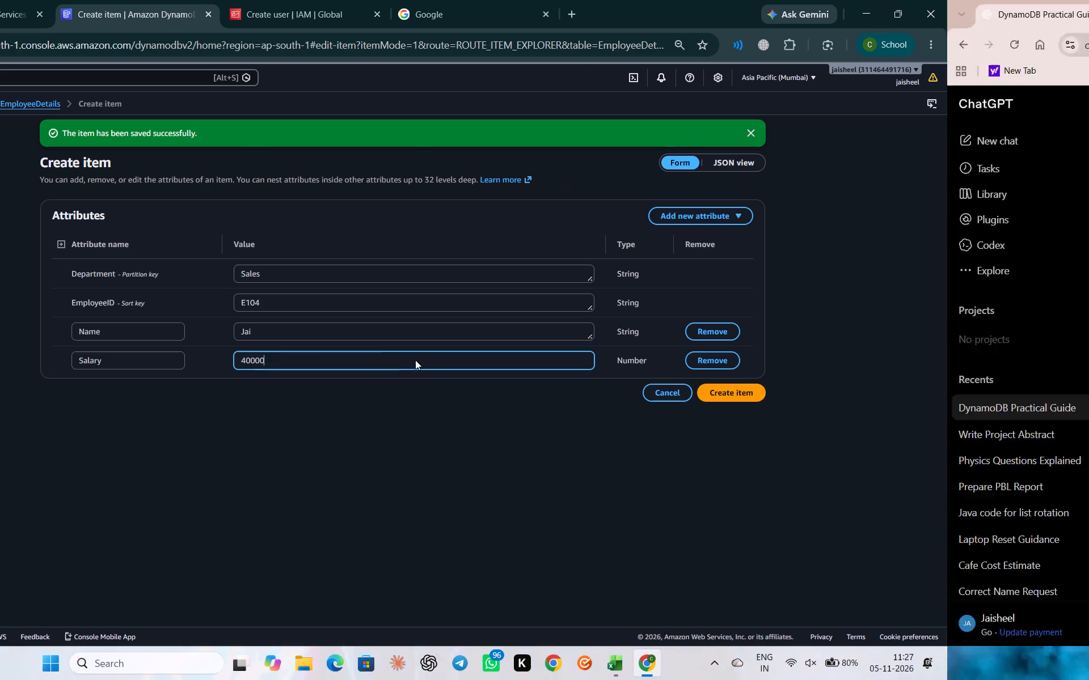
pyautogui.click(389, 359)
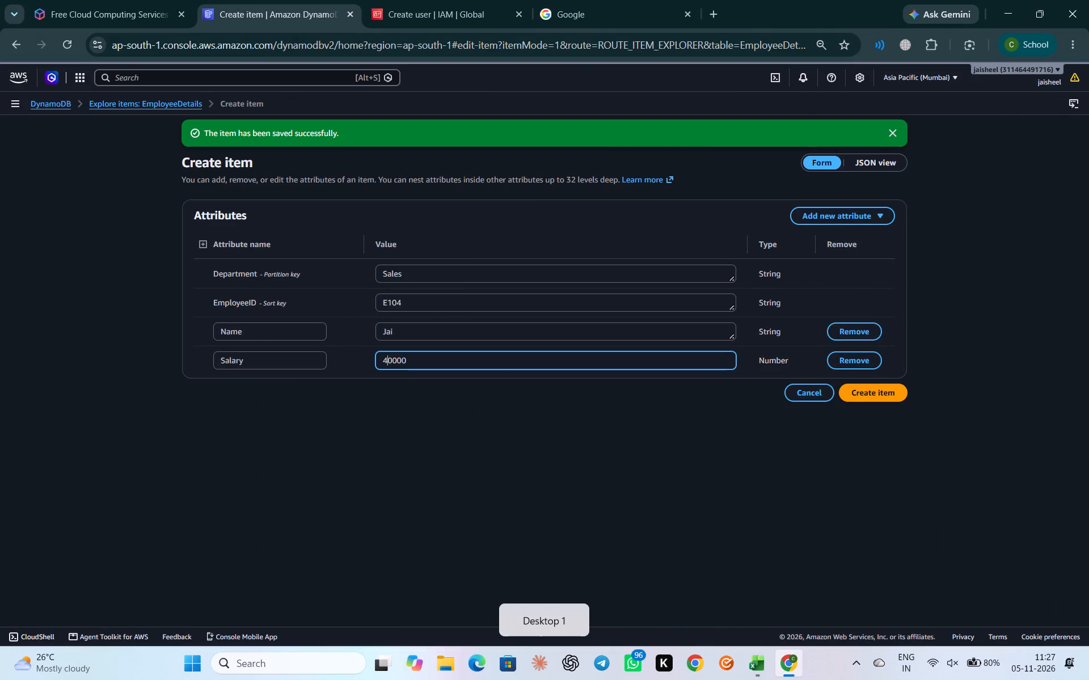
pyautogui.press('BackSpace')
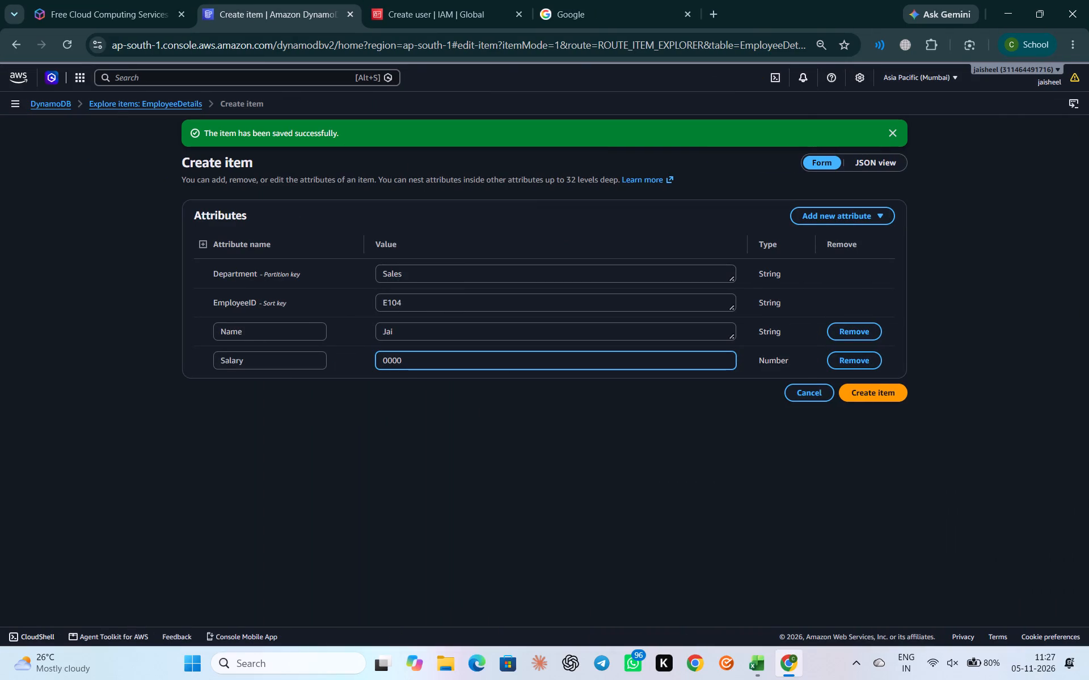
pyautogui.press('7')
pyautogui.click(606, 460)
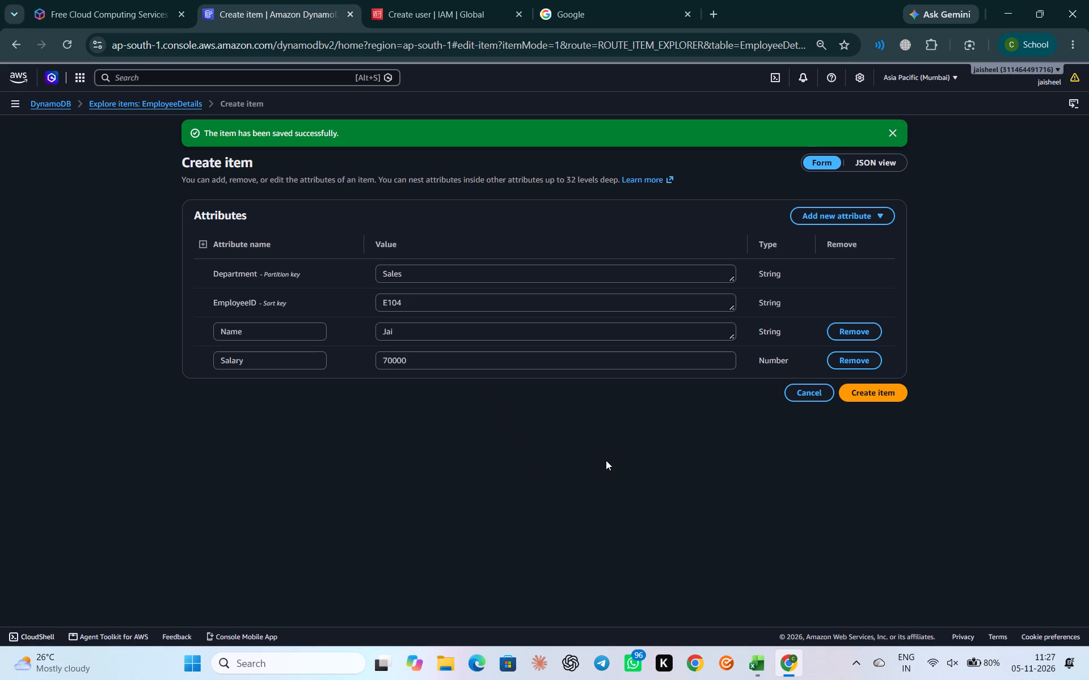
# Capture a full-screen screenshot of the filled-in form for item E104.
pyautogui.press('super+Print')
# Save the filled-in E104 item to the EmployeeDetails table.
pyautogui.click(870, 398)
# Capture a full-screen screenshot of the EmployeeDetails items list including item E104.
pyautogui.scroll(-1, 819, 406)
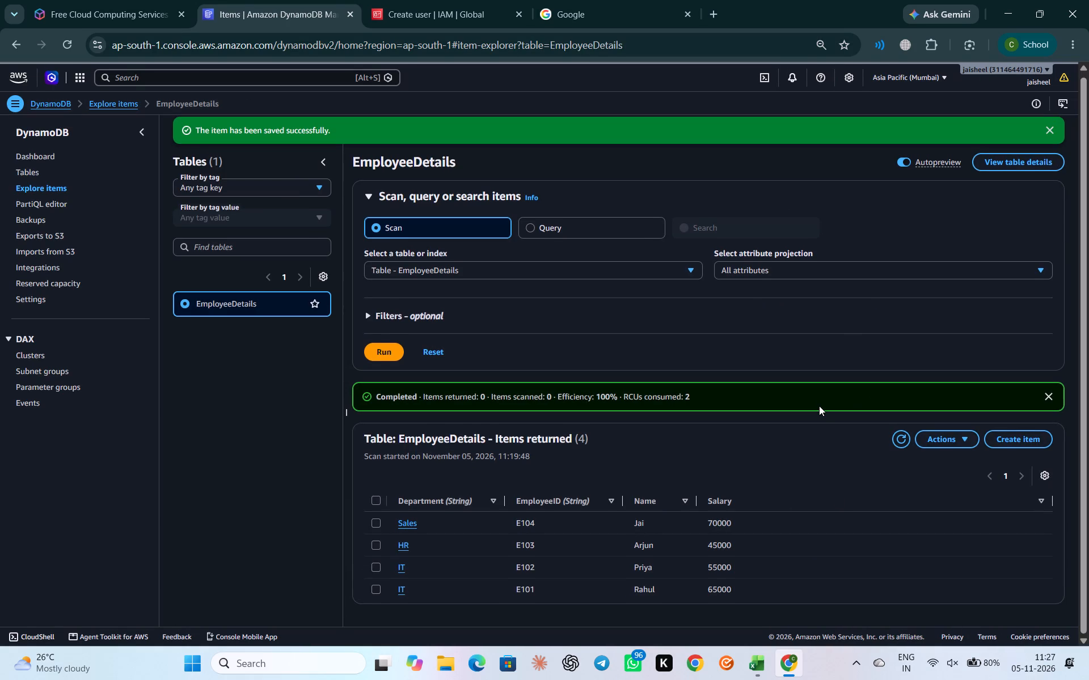
pyautogui.scroll(-1, 819, 406)
pyautogui.scroll(-1, 735, 473)
pyautogui.press('super+Print')
pyautogui.scroll(-1, 777, 417)
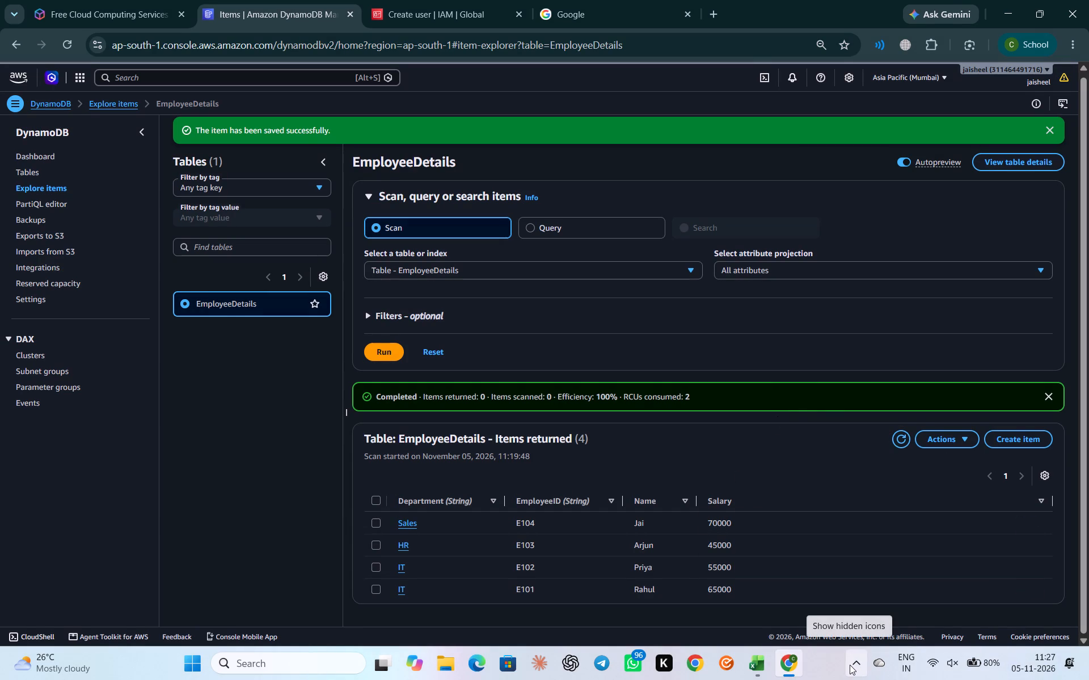
pyautogui.click(1027, 443)
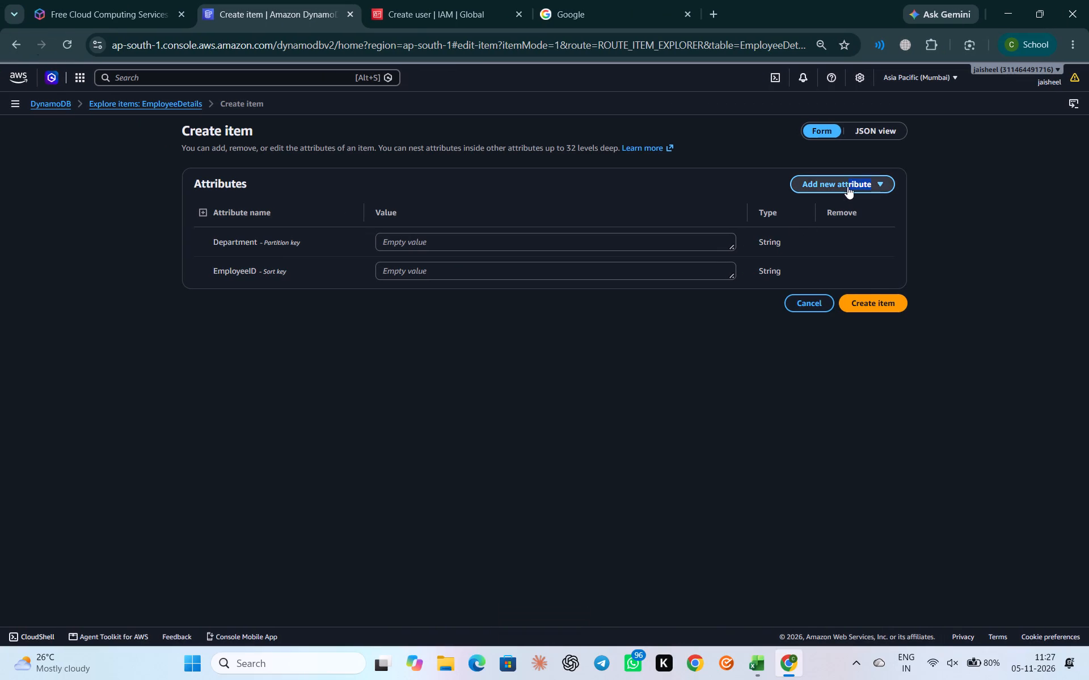
pyautogui.click(824, 202)
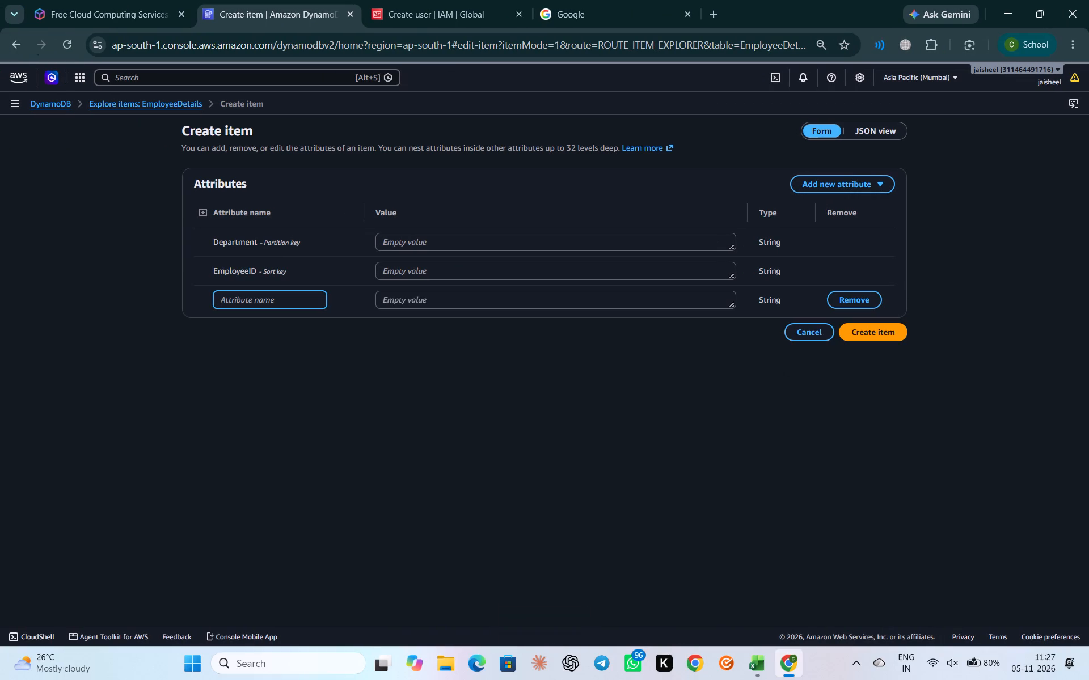
pyautogui.press('BackSpace')
pyautogui.press('e')
pyautogui.press('Return')
pyautogui.click(865, 185)
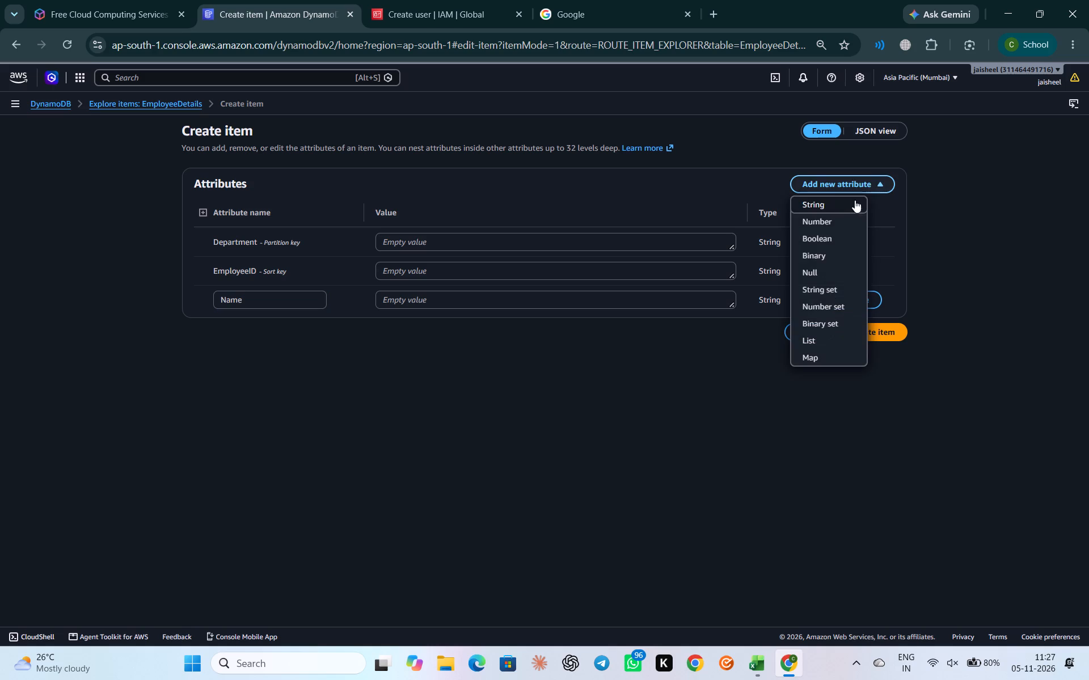
pyautogui.click(840, 223)
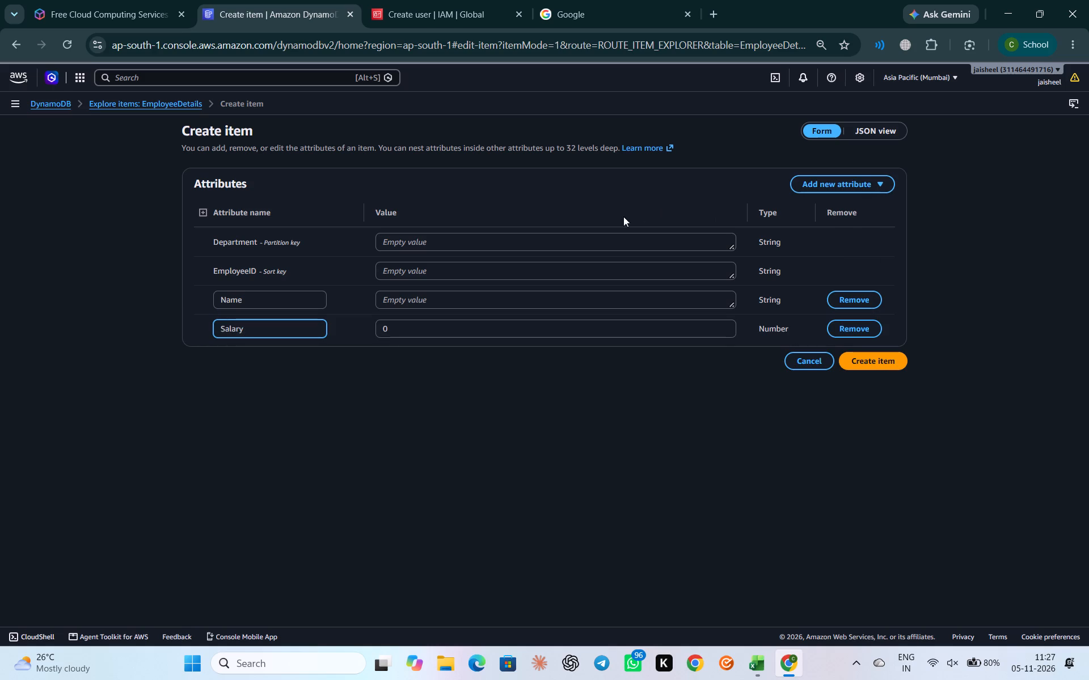
# Paste the copied Finance employee line into the Department, EmployeeID, Name and Salary values of the fifth item.
pyautogui.click(530, 240)
pyautogui.hotkey('ctrl', 'v')
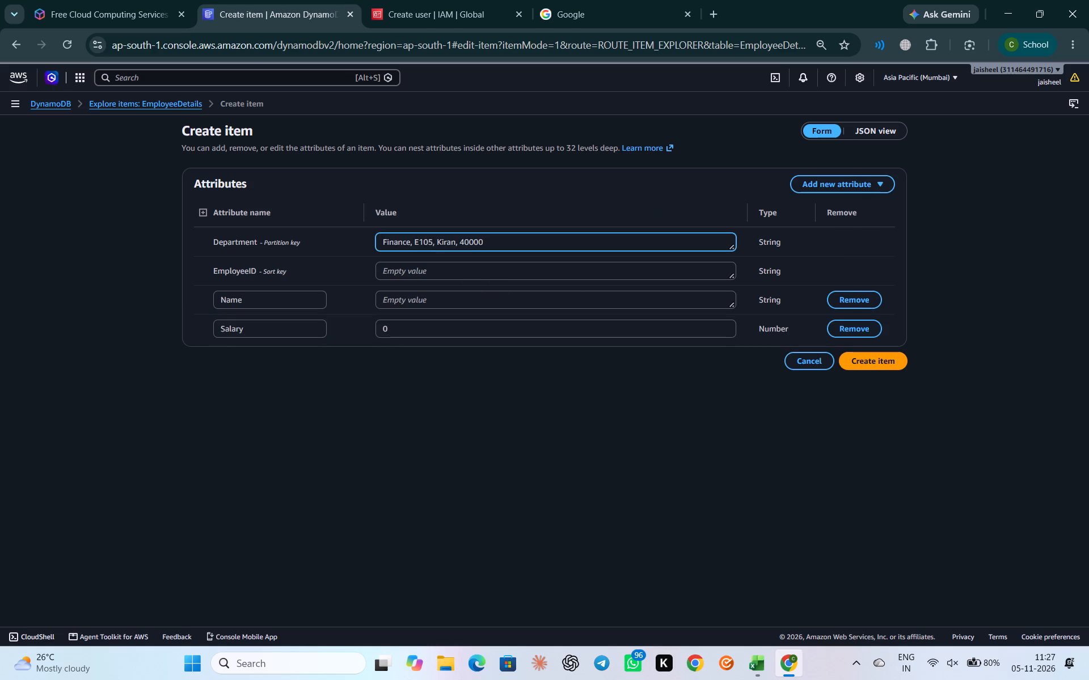
pyautogui.click(471, 269)
pyautogui.hotkey('ctrl', 'v')
pyautogui.click(432, 302)
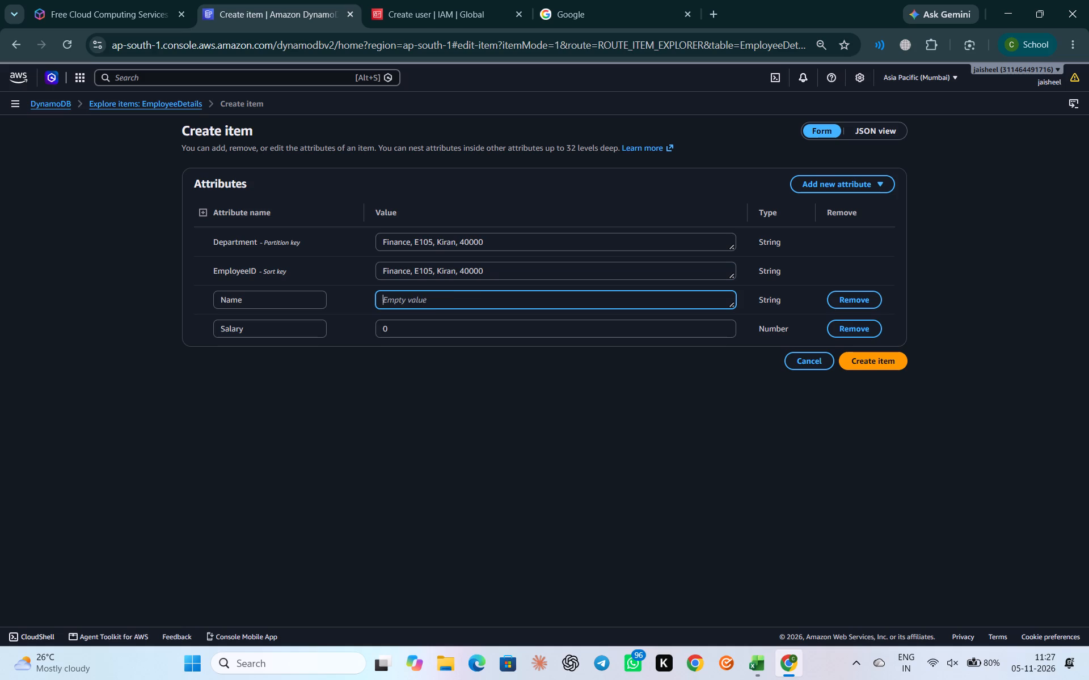
pyautogui.hotkey('ctrl', 'v')
pyautogui.keyDown('ctrl'); pyautogui.click(432, 302); pyautogui.keyUp('ctrl')
pyautogui.click(436, 325)
pyautogui.hotkey('ctrl', 'v')
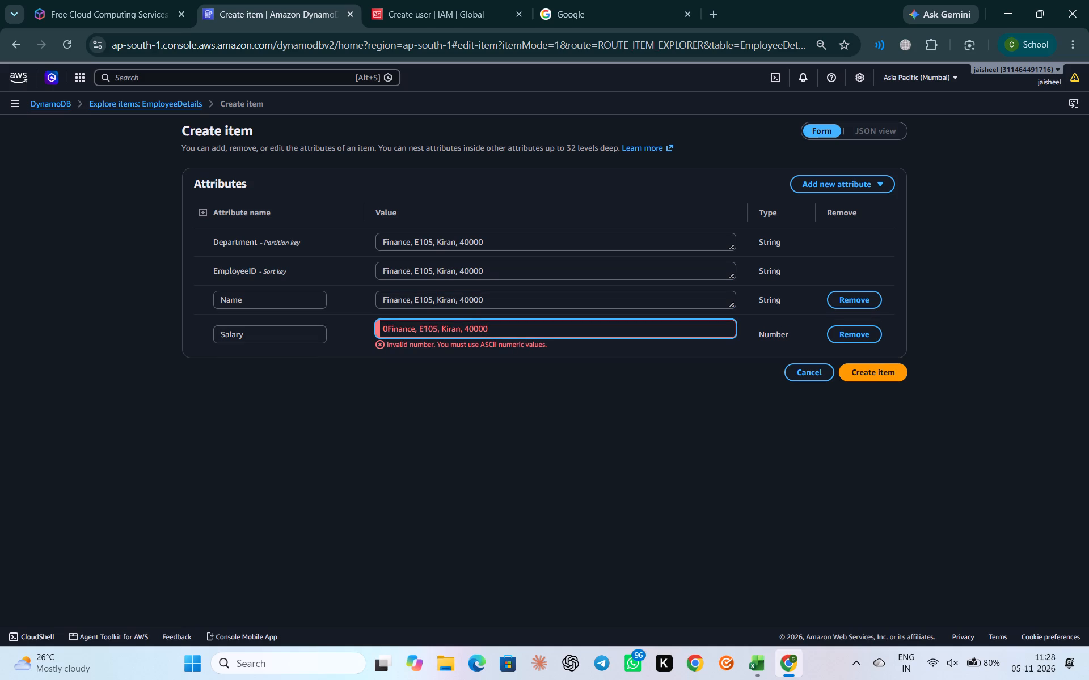
# Trim the fifth item's Salary value to 40000.
pyautogui.click(462, 327)
pyautogui.press('BackSpace')
pyautogui.press('BackSpace')
pyautogui.press('BackSpace')
pyautogui.press('BackSpace')
pyautogui.press('BackSpace')
pyautogui.press('BackSpace')
pyautogui.press('BackSpace')
pyautogui.press('BackSpace')
pyautogui.press('BackSpace')
pyautogui.press('BackSpace')
pyautogui.press('BackSpace')
pyautogui.press('BackSpace')
pyautogui.press('BackSpace')
pyautogui.press('BackSpace')
pyautogui.press('BackSpace')
pyautogui.press('BackSpace')
pyautogui.press('BackSpace')
pyautogui.press('BackSpace')
pyautogui.press('BackSpace')
pyautogui.press('BackSpace')
pyautogui.press('Right')
pyautogui.press('BackSpace')
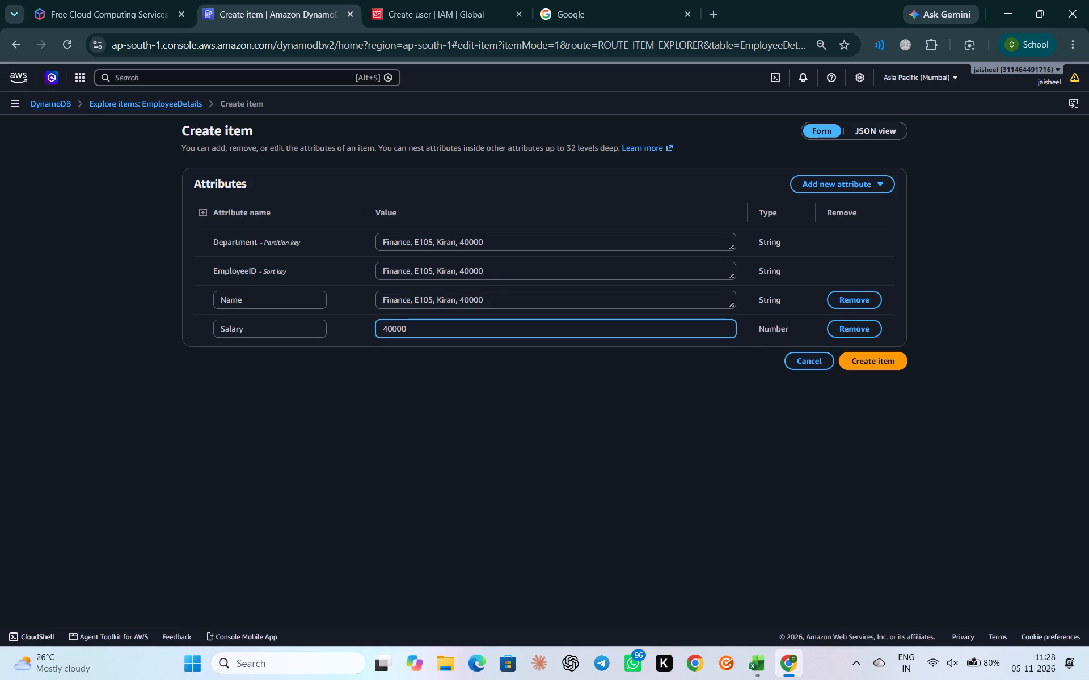
# Trim the fifth item's Name value to Kiran.
pyautogui.click(436, 300)
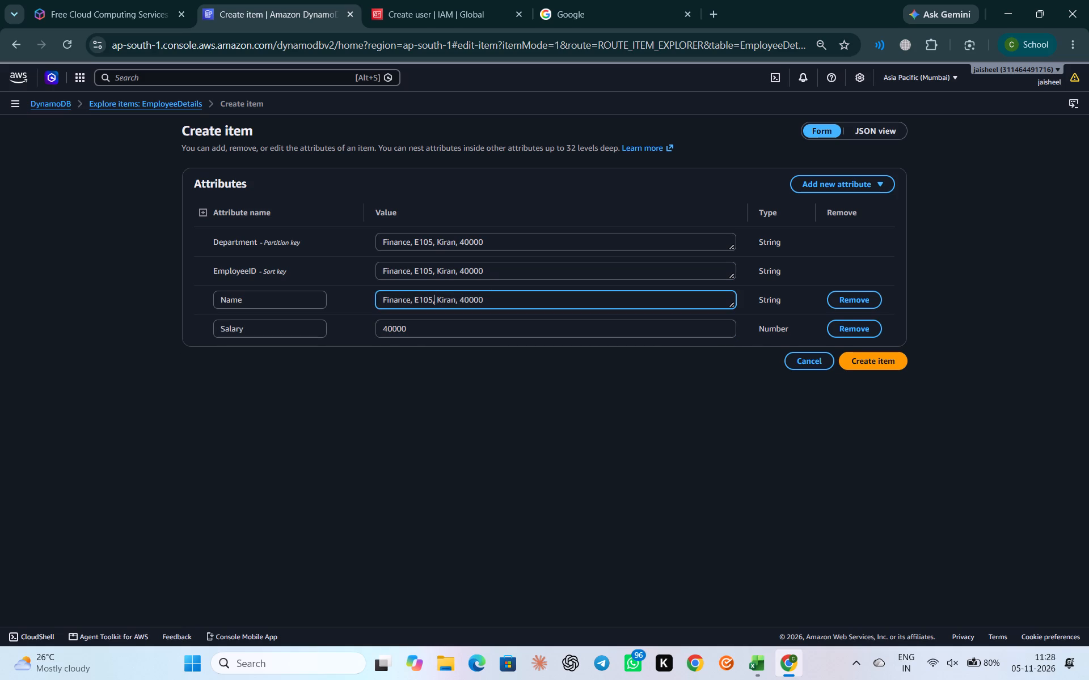
pyautogui.press('BackSpace')
pyautogui.press('BackSpace')
pyautogui.press('BackSpace')
pyautogui.press('BackSpace')
pyautogui.press('BackSpace')
pyautogui.press('BackSpace')
pyautogui.press('BackSpace')
pyautogui.press('BackSpace')
pyautogui.press('BackSpace')
pyautogui.press('BackSpace')
pyautogui.press('BackSpace')
pyautogui.press('BackSpace')
pyautogui.press('BackSpace')
pyautogui.press('BackSpace')
pyautogui.press('BackSpace')
pyautogui.press('BackSpace')
pyautogui.press('BackSpace')
pyautogui.press('BackSpace')
pyautogui.press('BackSpace')
pyautogui.press('BackSpace')
pyautogui.press('Right')
pyautogui.press('BackSpace')
pyautogui.press('Right')
pyautogui.press('Right')
pyautogui.press('Right')
pyautogui.press('Right')
pyautogui.press('Right')
pyautogui.press('Right')
pyautogui.press('Right')
pyautogui.press('Right')
pyautogui.press('Right')
pyautogui.press('Right')
pyautogui.press('Right')
pyautogui.press('Right')
pyautogui.press('Right')
pyautogui.press('Right')
pyautogui.press('BackSpace')
pyautogui.press('BackSpace')
pyautogui.press('BackSpace')
pyautogui.press('BackSpace')
pyautogui.press('BackSpace')
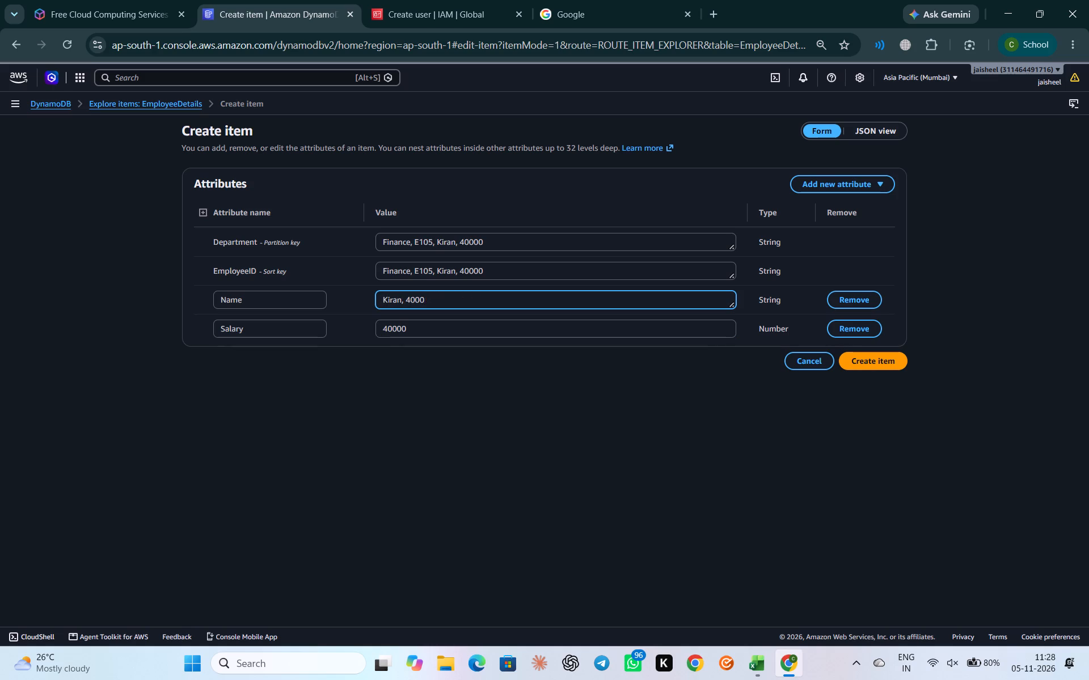
pyautogui.press('BackSpace')
pyautogui.press('BackSpace')
pyautogui.press('Up')
# Trim the fifth item's EmployeeID value to E105.
pyautogui.click(496, 268)
pyautogui.press('BackSpace')
pyautogui.press('BackSpace')
pyautogui.press('BackSpace')
pyautogui.press('BackSpace')
pyautogui.press('BackSpace')
pyautogui.press('BackSpace')
pyautogui.press('BackSpace')
pyautogui.press('BackSpace')
pyautogui.press('BackSpace')
pyautogui.press('BackSpace')
pyautogui.press('BackSpace')
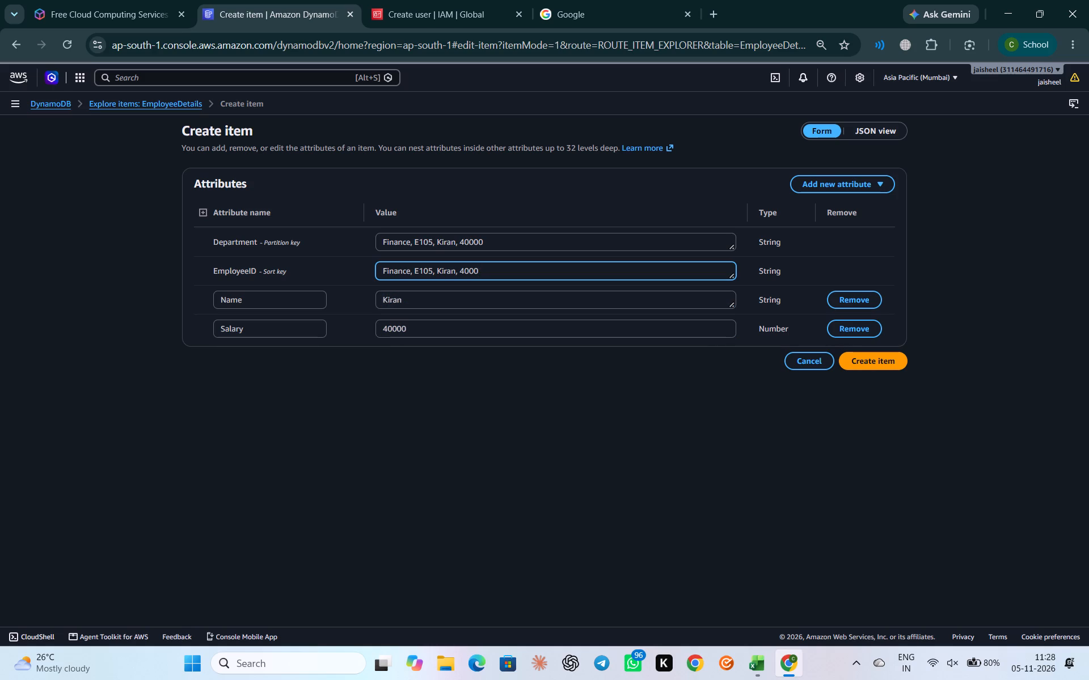
pyautogui.press('BackSpace')
pyautogui.press('BackSpace')
pyautogui.press('BackSpace')
pyautogui.press('Left')
pyautogui.press('Left')
pyautogui.press('Left')
pyautogui.press('Left')
pyautogui.press('BackSpace')
pyautogui.press('BackSpace')
pyautogui.press('BackSpace')
pyautogui.press('BackSpace')
pyautogui.press('BackSpace')
pyautogui.press('BackSpace')
pyautogui.press('BackSpace')
pyautogui.press('BackSpace')
pyautogui.press('BackSpace')
pyautogui.press('BackSpace')
pyautogui.press('BackSpace')
pyautogui.press('BackSpace')
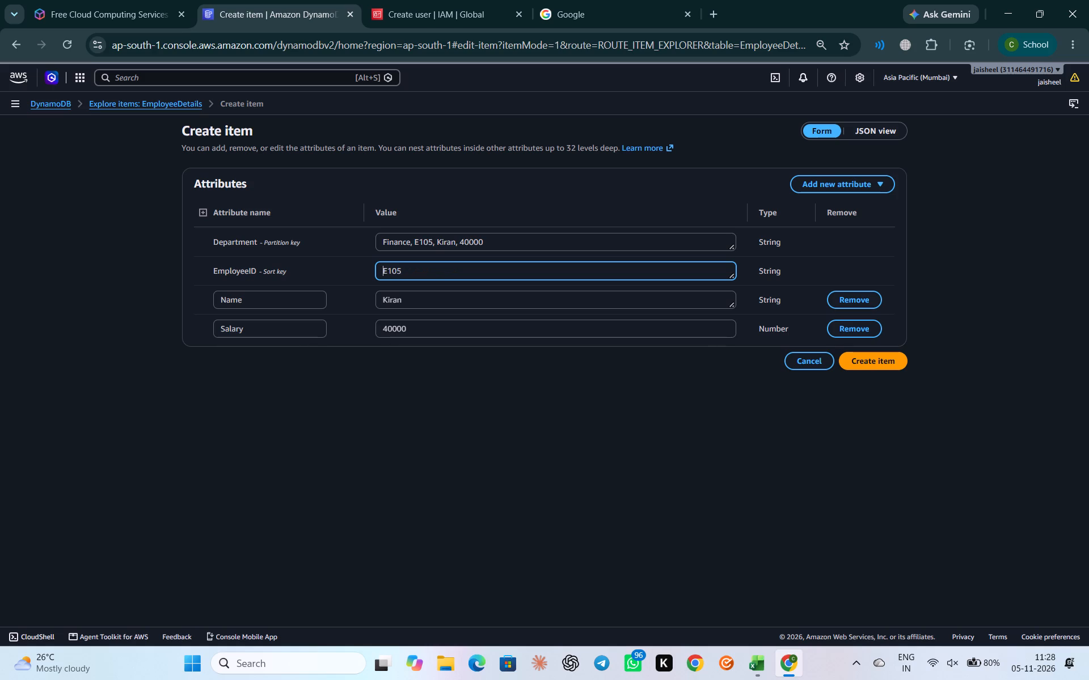
# Trim the fifth item's Department value to Finance.
pyautogui.click(490, 245)
pyautogui.press('BackSpace')
pyautogui.press('BackSpace')
pyautogui.press('BackSpace')
pyautogui.press('BackSpace')
pyautogui.press('BackSpace')
pyautogui.press('BackSpace')
pyautogui.press('BackSpace')
pyautogui.press('BackSpace')
pyautogui.press('BackSpace')
pyautogui.press('BackSpace')
pyautogui.press('BackSpace')
pyautogui.press('BackSpace')
pyautogui.press('BackSpace')
pyautogui.press('BackSpace')
pyautogui.press('BackSpace')
pyautogui.press('BackSpace')
pyautogui.press('BackSpace')
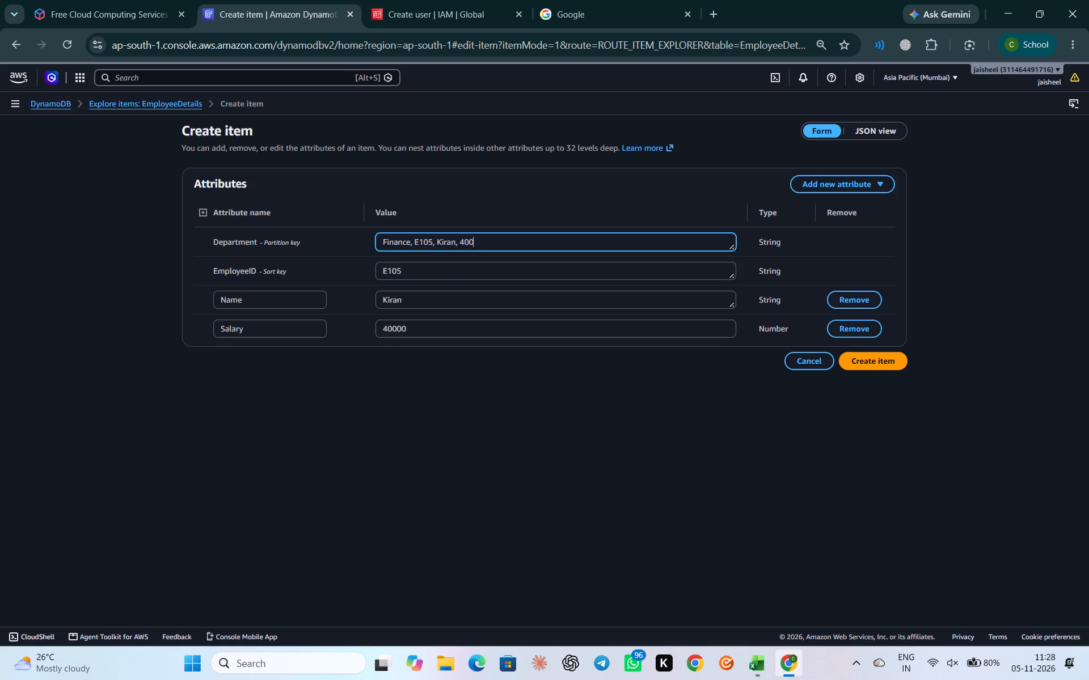
pyautogui.press('BackSpace')
pyautogui.press('BackSpace')
pyautogui.press('BackSpace')
# Save the filled-in E105 item to the EmployeeDetails table.
pyautogui.click(878, 362)
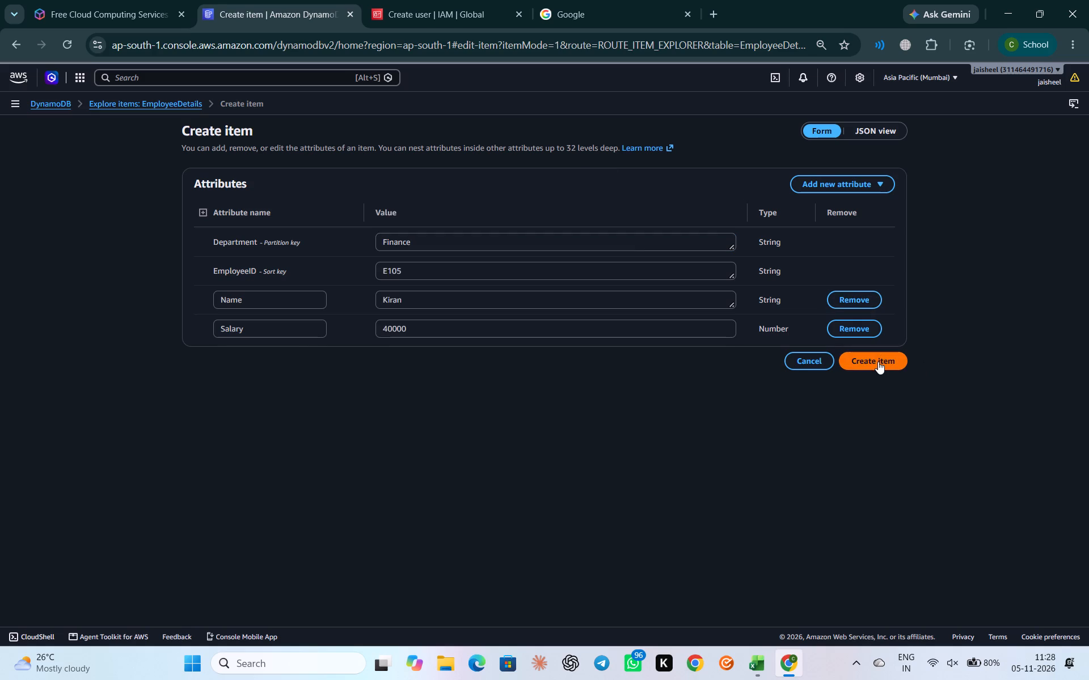
# Capture a full-screen screenshot of the EmployeeDetails items list with items E101 to E105.
pyautogui.scroll(-2, 693, 446)
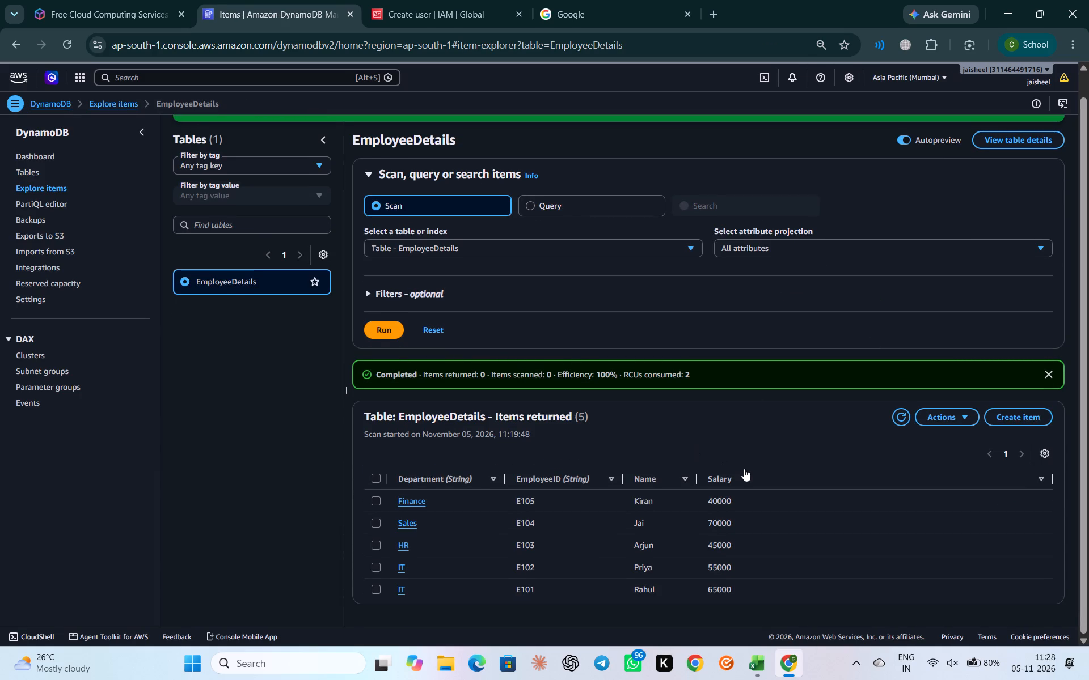
pyautogui.press('super+Print')
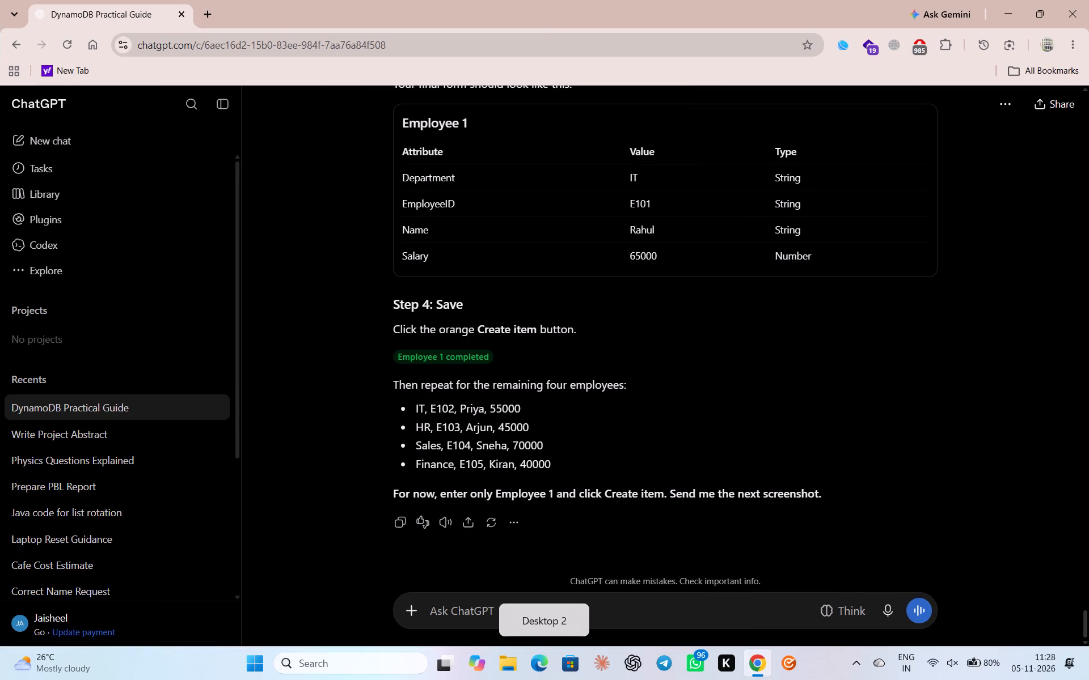
# Switch to the ChatGPT conversation and send it the screenshot of the completed items list.
pyautogui.click(612, 605)
pyautogui.hotkey('ctrl', 'v')
pyautogui.press('Return')
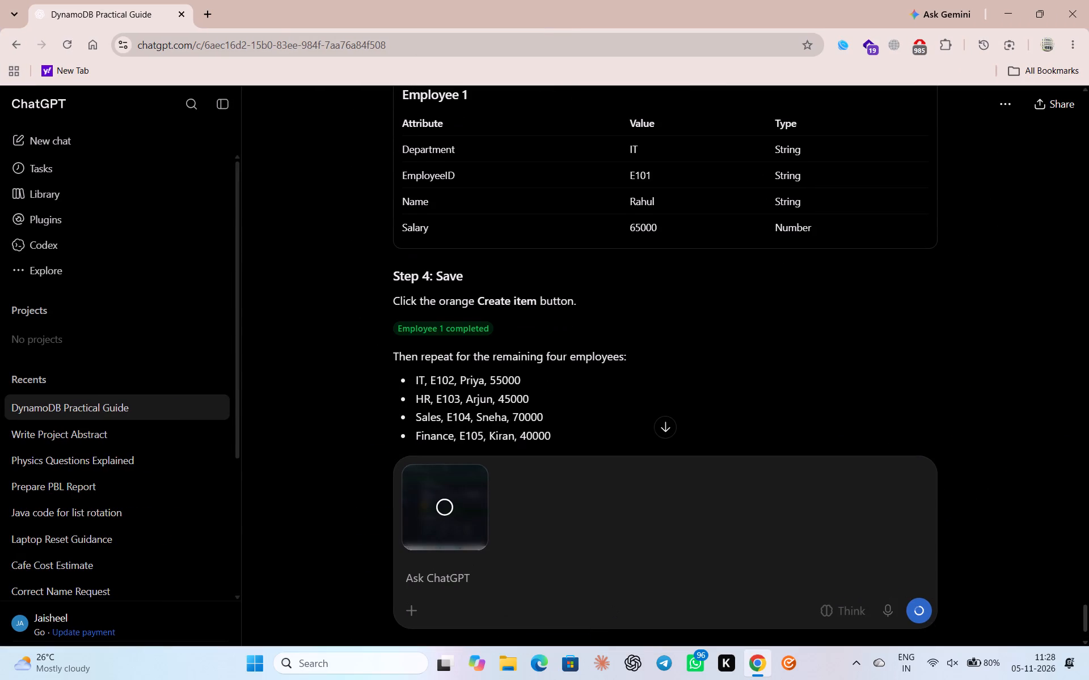
pyautogui.press('Return')
pyautogui.press('Return')
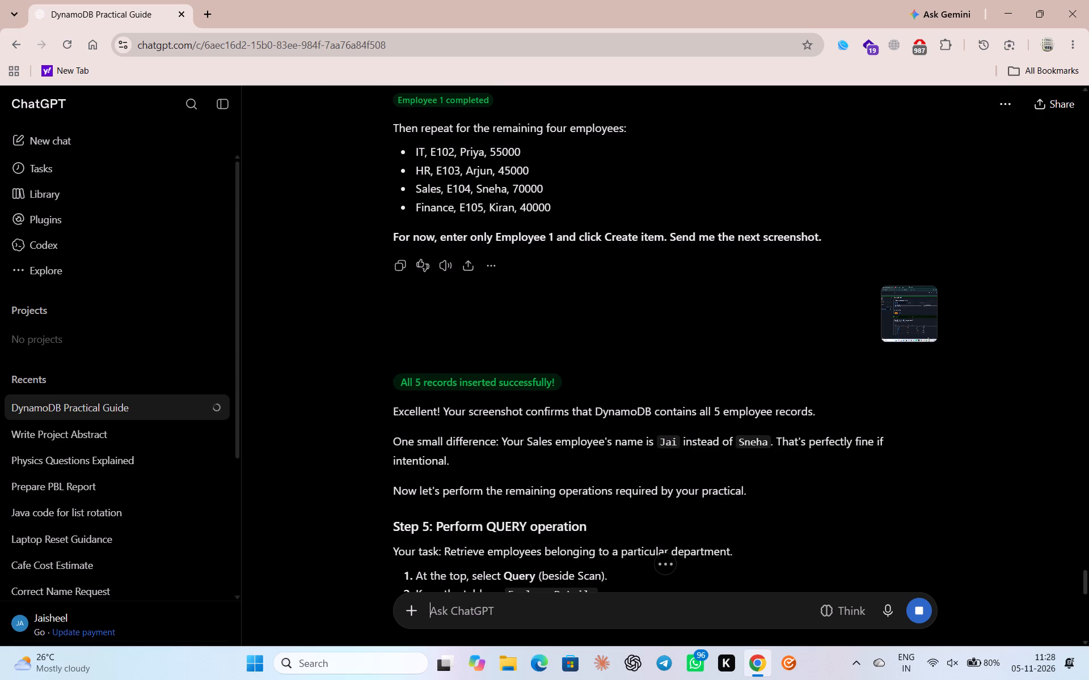
# Read ChatGPT's Step 5 instructions for performing the query operation on the EmployeeDetails table.
pyautogui.scroll(-3, 665, 406)
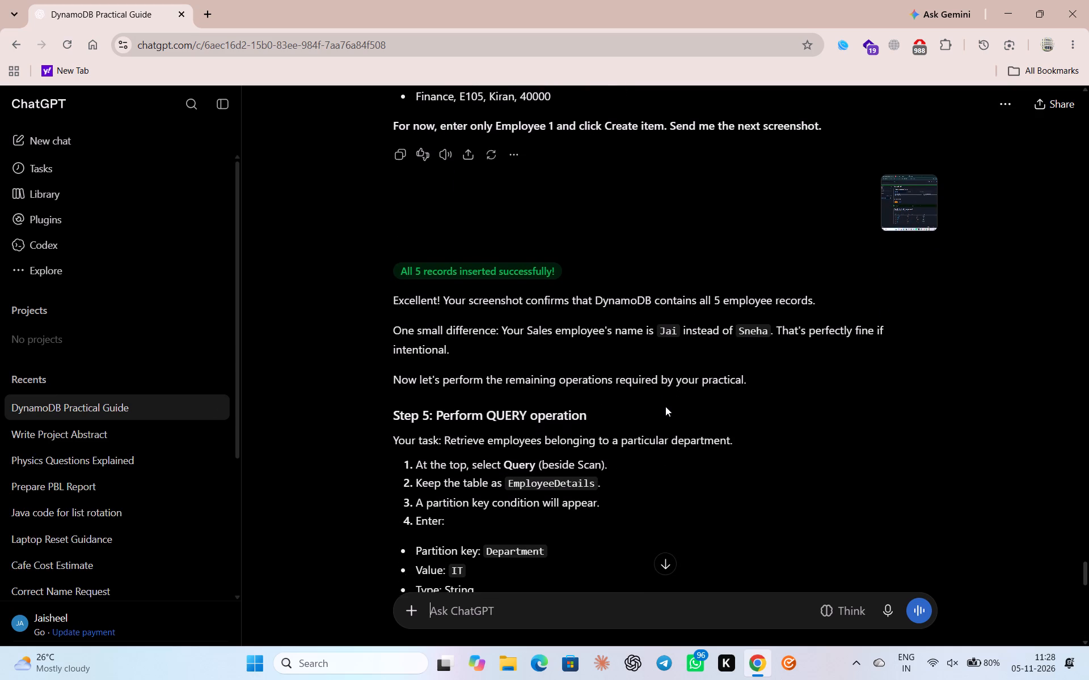
pyautogui.scroll(-3, 665, 406)
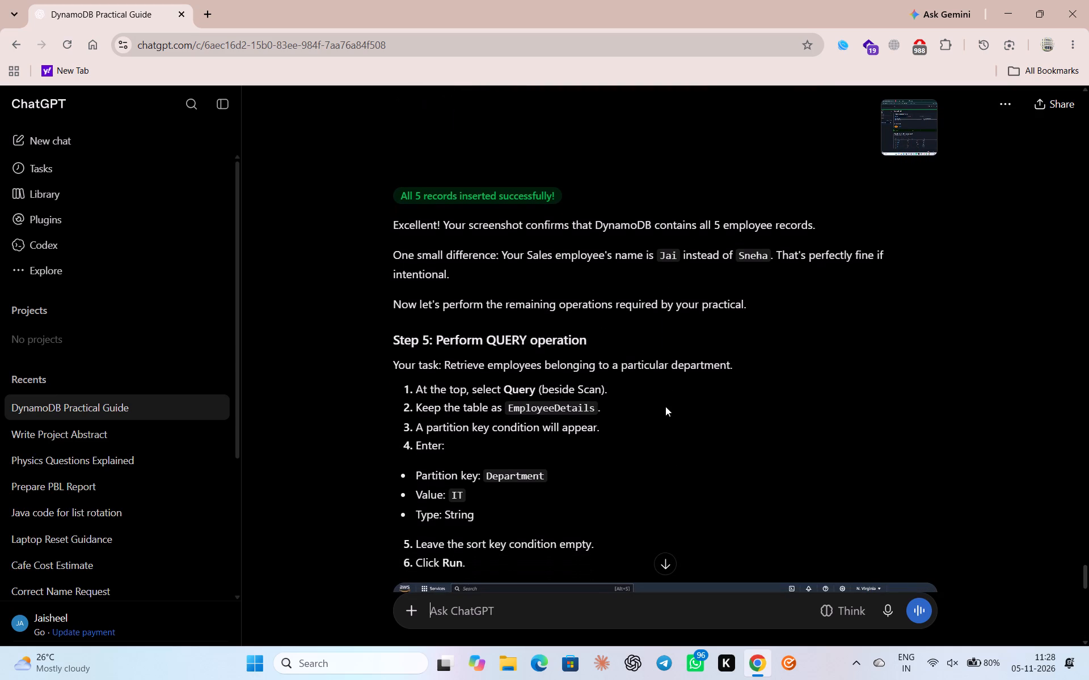
pyautogui.scroll(-2, 665, 406)
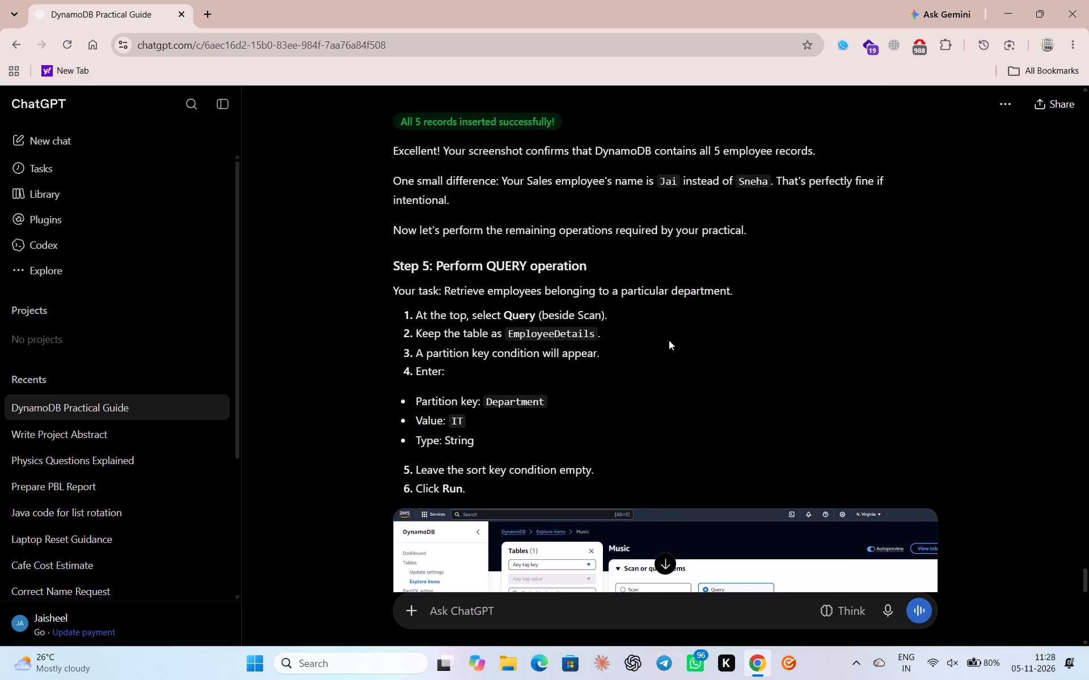
pyautogui.scroll(-2, 669, 340)
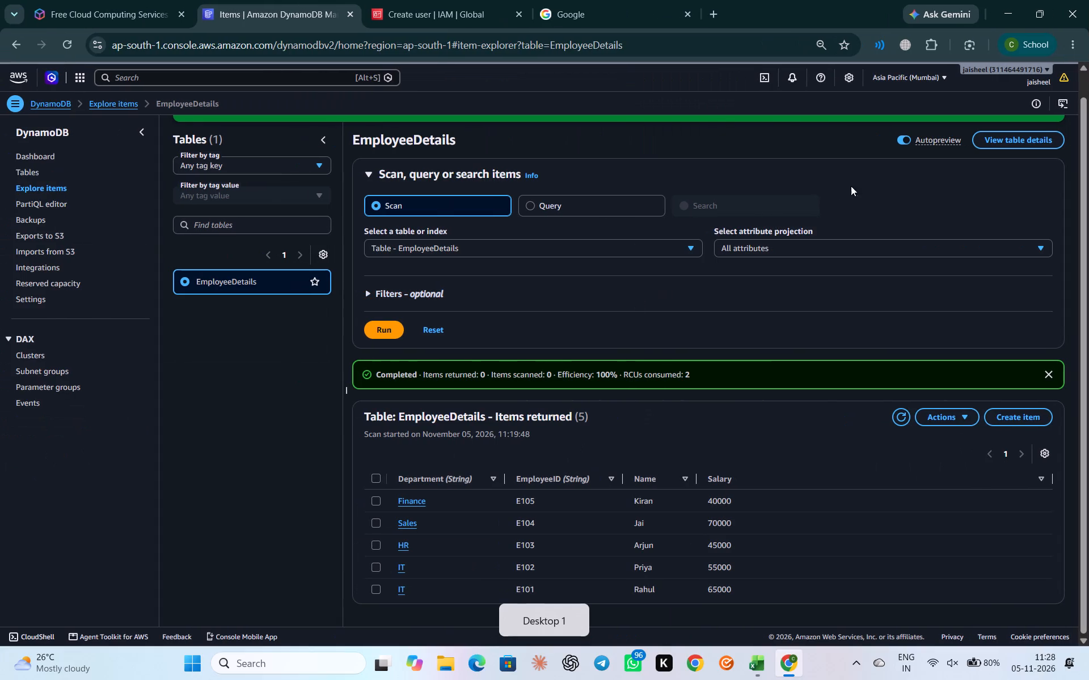
# Switch to the DynamoDB console and set the item explorer to Query mode on the EmployeeDetails table.
pyautogui.scroll(2, 902, 171)
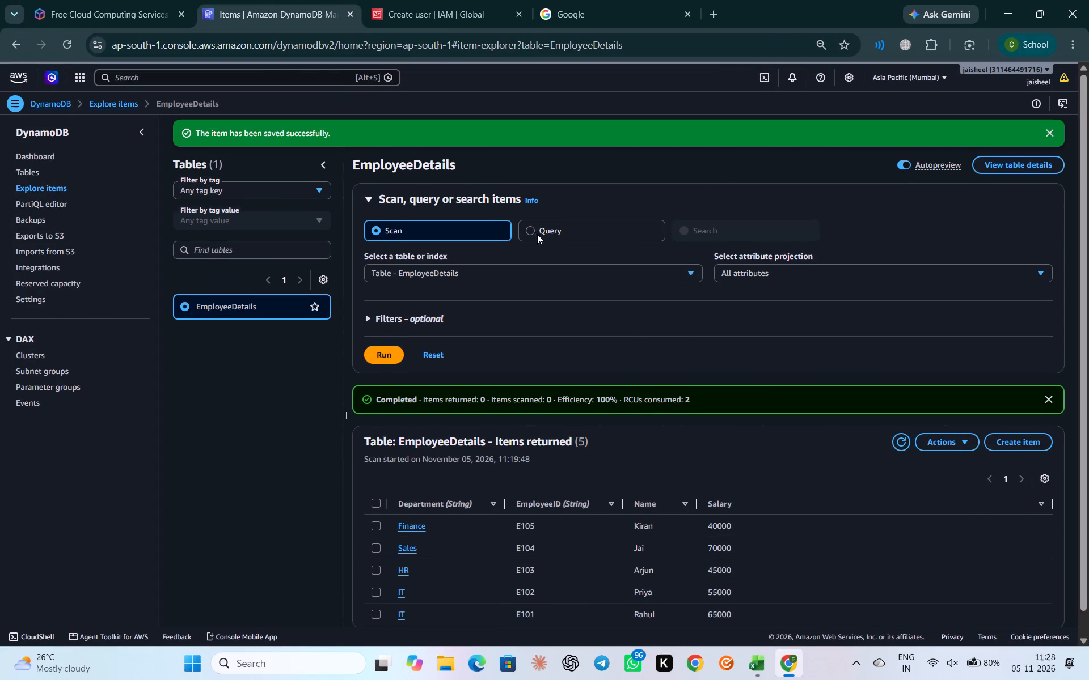
pyautogui.click(530, 229)
pyautogui.scroll(-1, 650, 285)
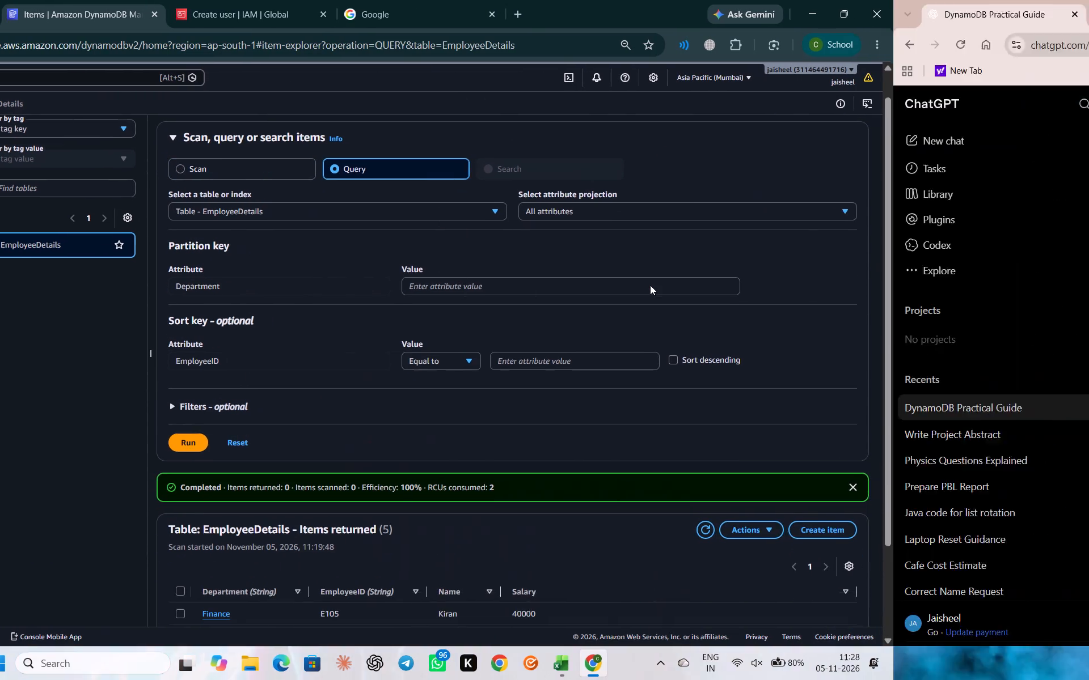
pyautogui.scroll(-1, 653, 348)
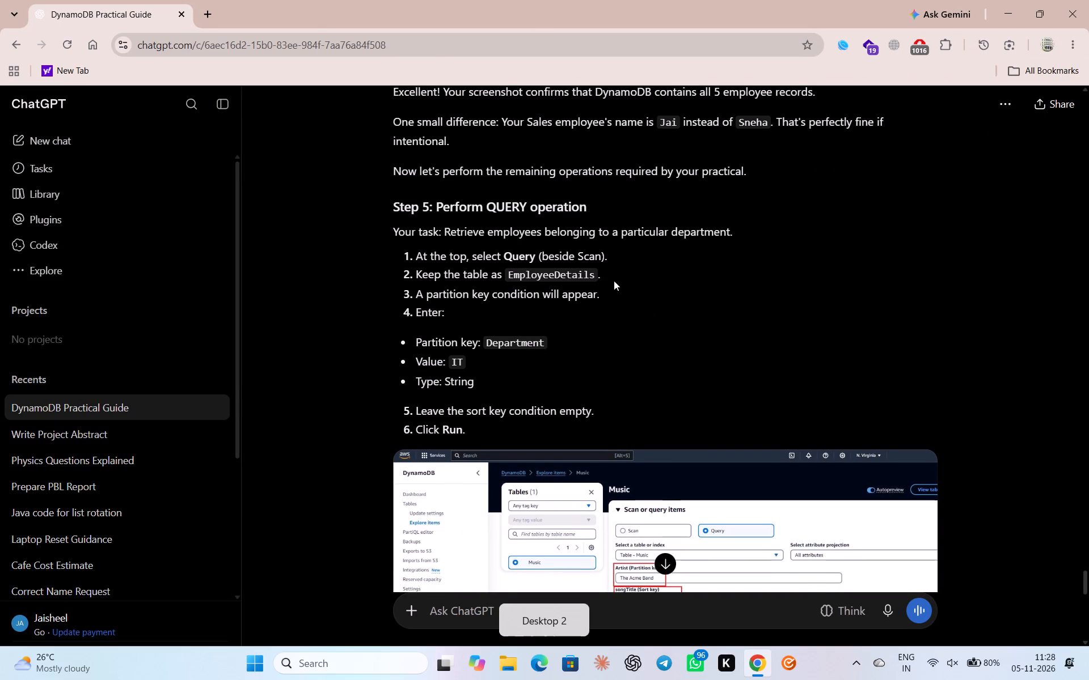
pyautogui.moveTo(594, 274); pyautogui.dragTo(508, 279)
pyautogui.hotkey('ctrl', 'c')
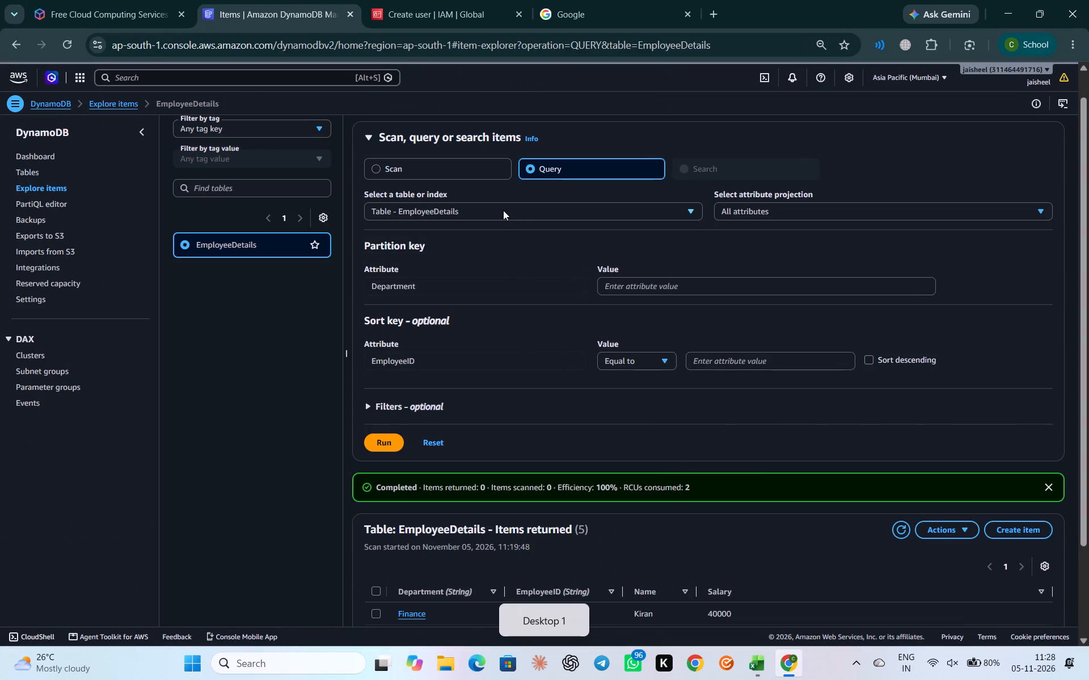
pyautogui.click(501, 208)
pyautogui.click(458, 277)
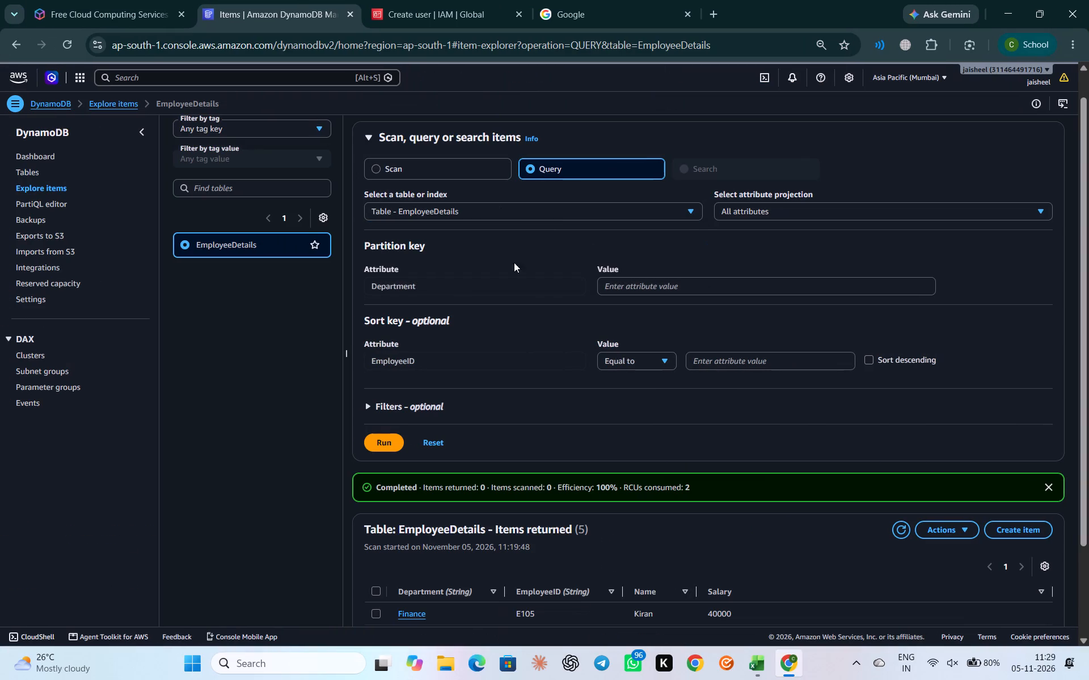
# Set the query's Department partition key value to IT, copied from ChatGPT's Step 5 instructions.
pyautogui.click(673, 299)
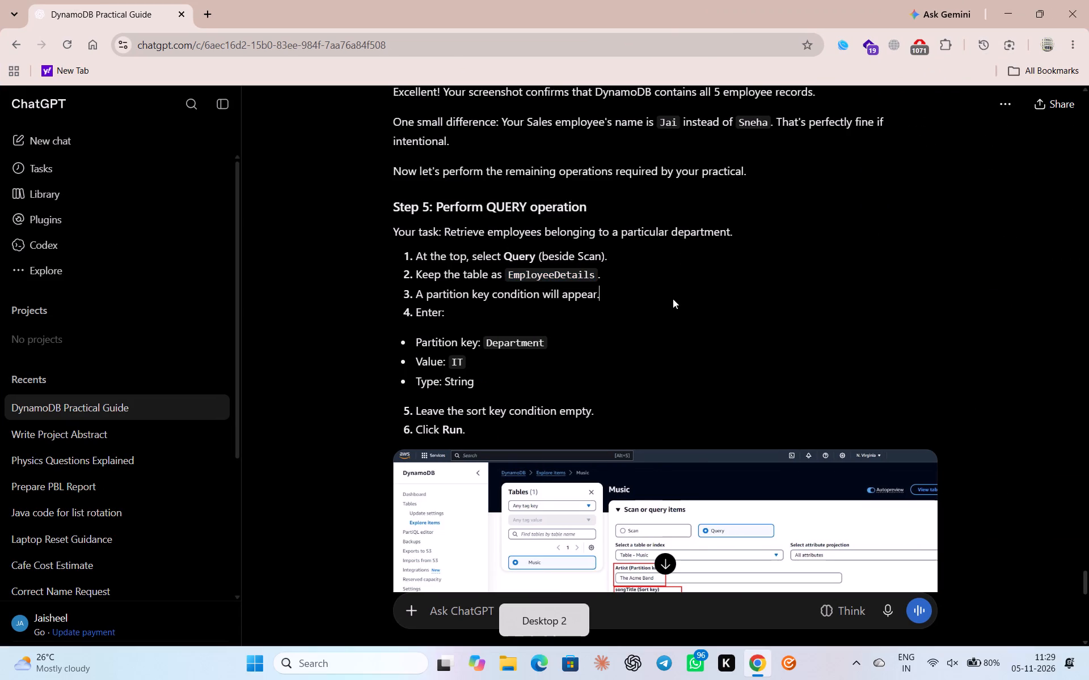
pyautogui.scroll(-1, 673, 299)
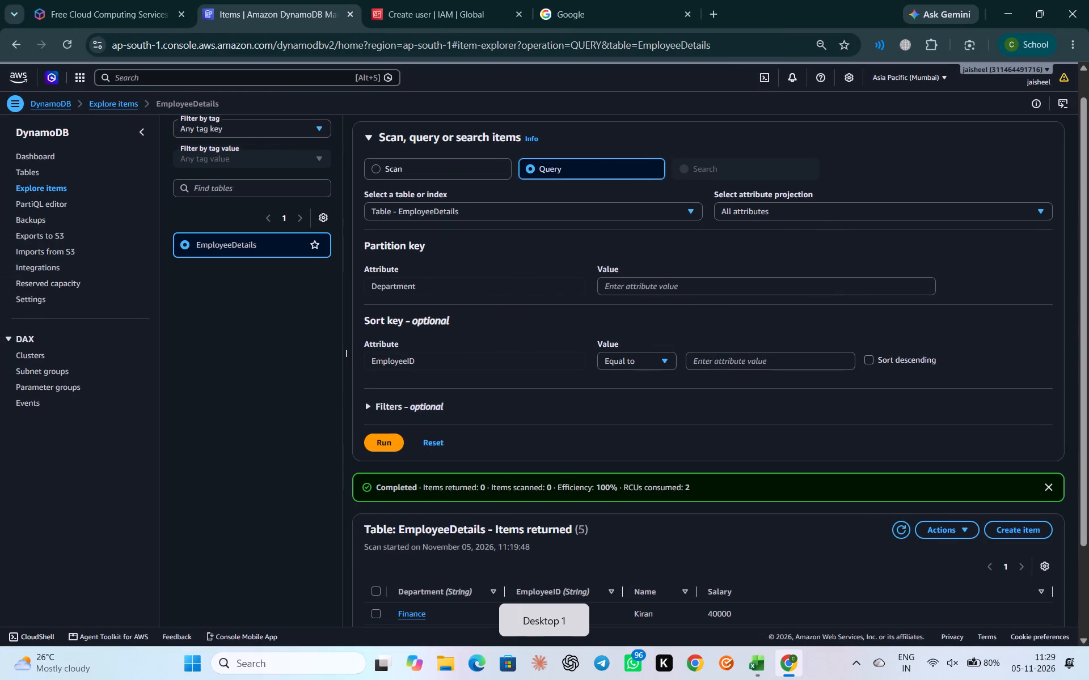
pyautogui.click(648, 286)
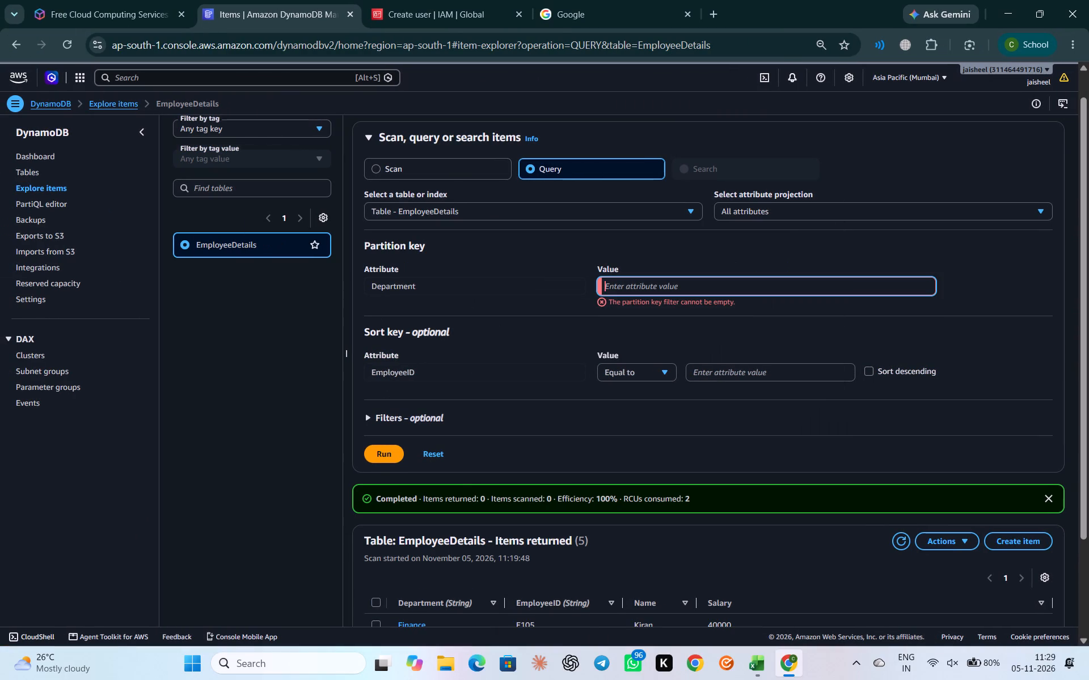
pyautogui.click(682, 294)
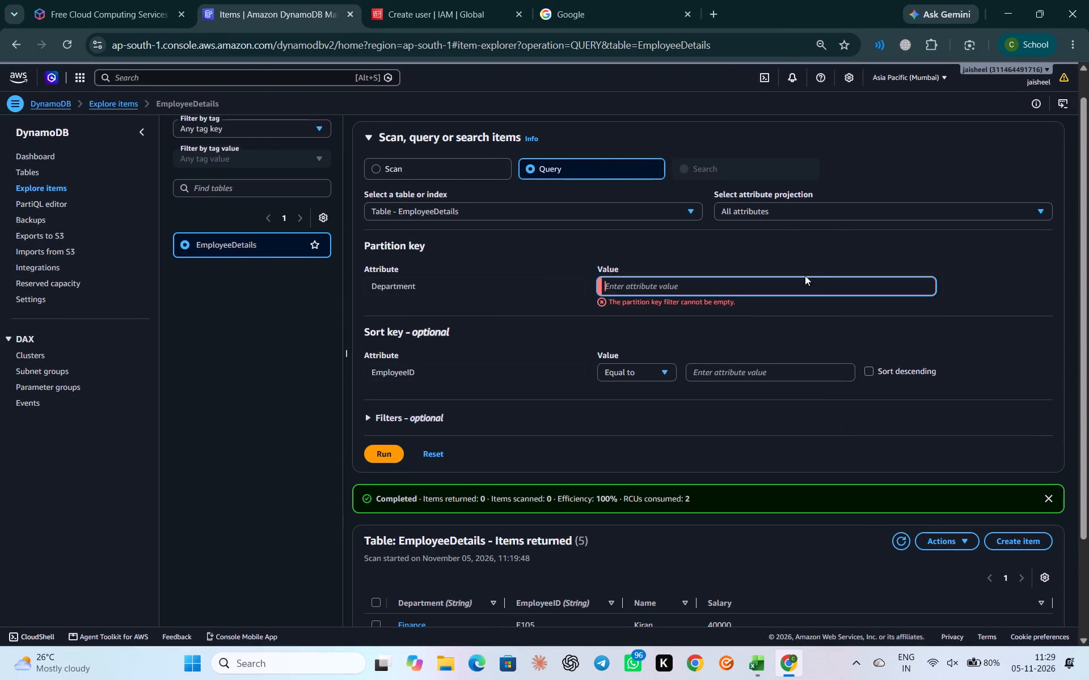
pyautogui.click(826, 257)
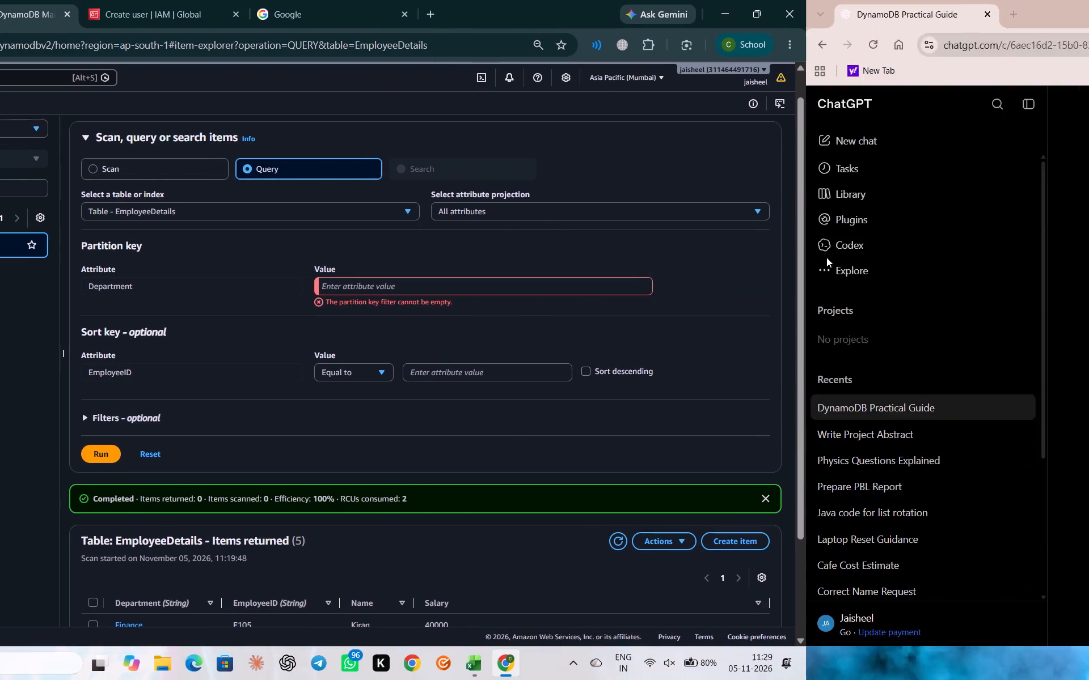
pyautogui.click(746, 252)
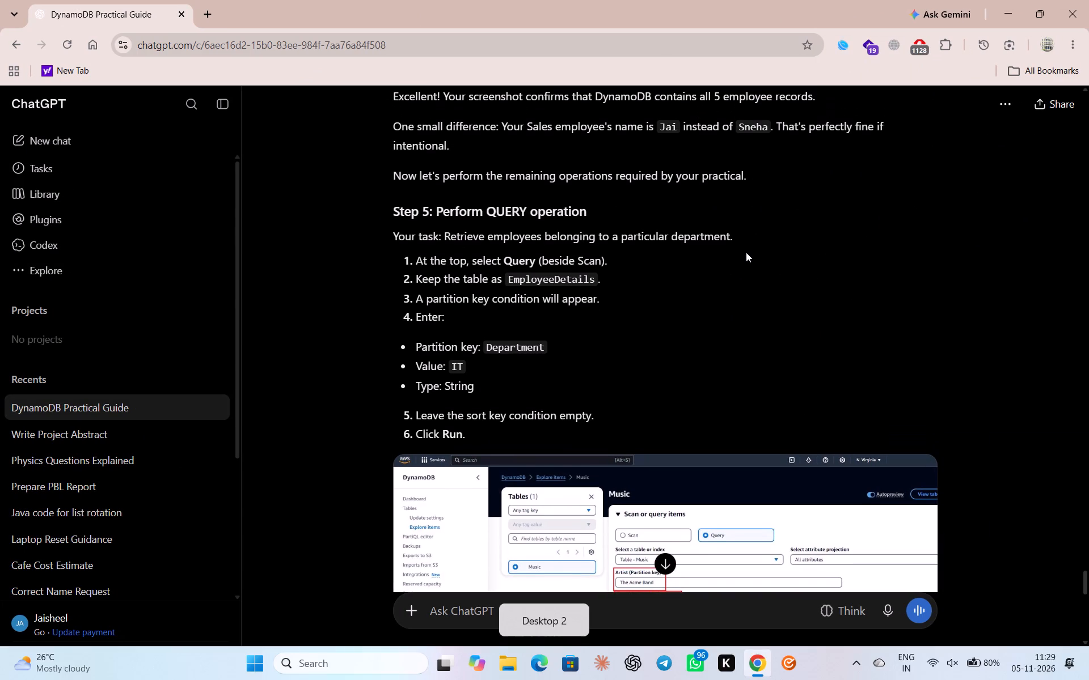
pyautogui.moveTo(543, 350); pyautogui.dragTo(482, 352)
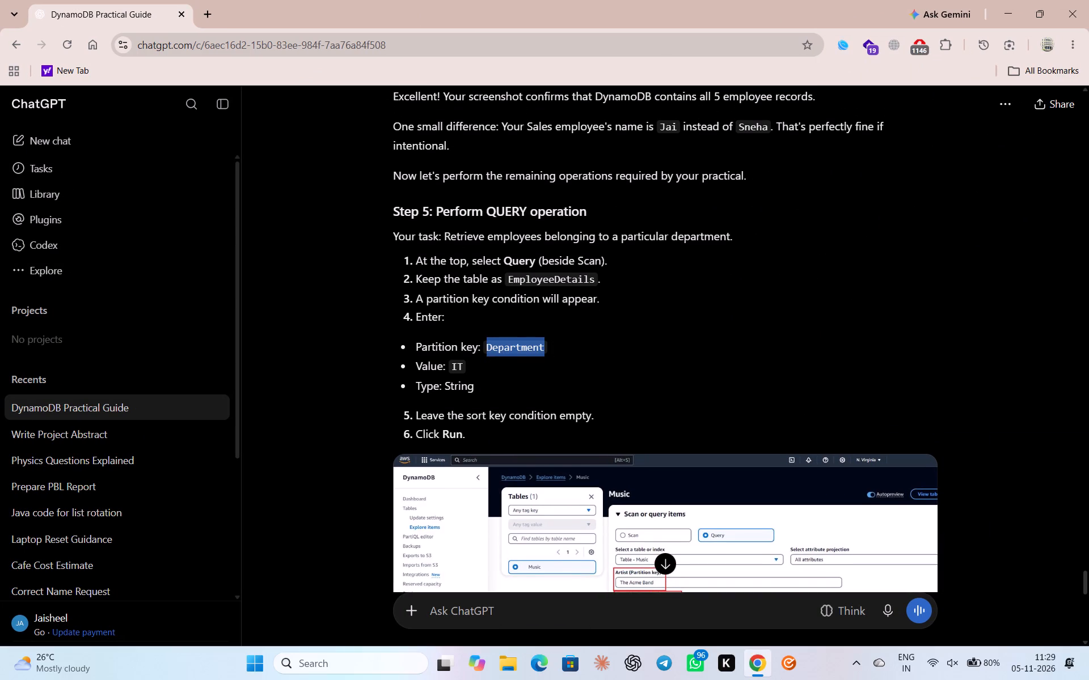
pyautogui.moveTo(482, 352); pyautogui.dragTo(481, 353)
pyautogui.click(481, 353)
pyautogui.moveTo(485, 346); pyautogui.dragTo(550, 349)
pyautogui.hotkey('ctrl', 'c')
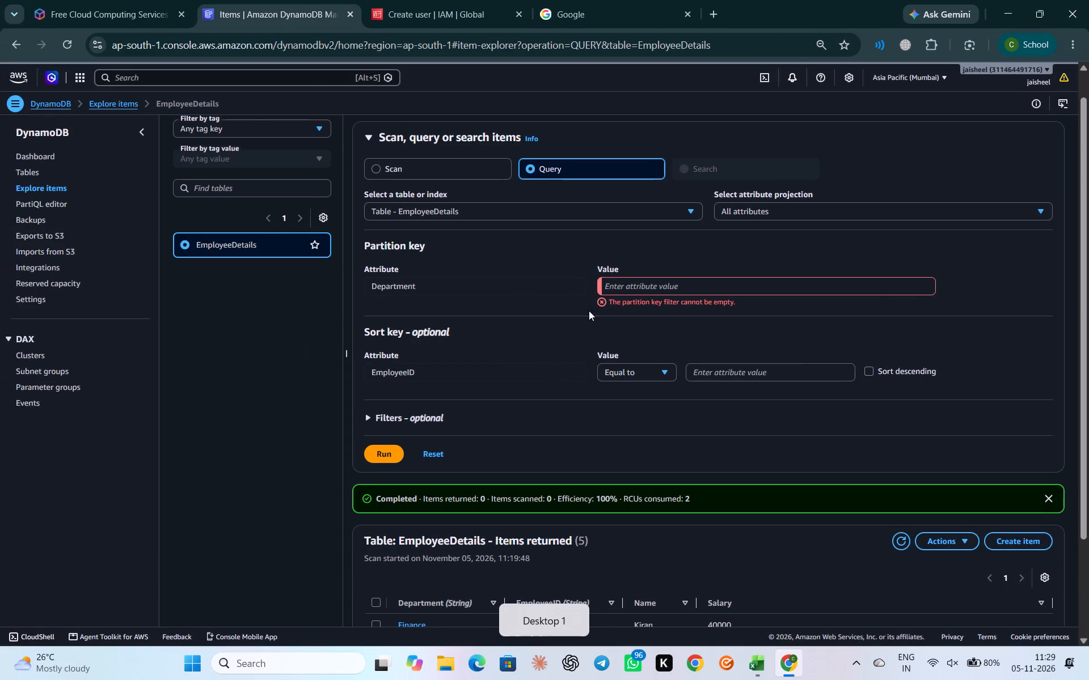
pyautogui.click(648, 286)
pyautogui.click(662, 239)
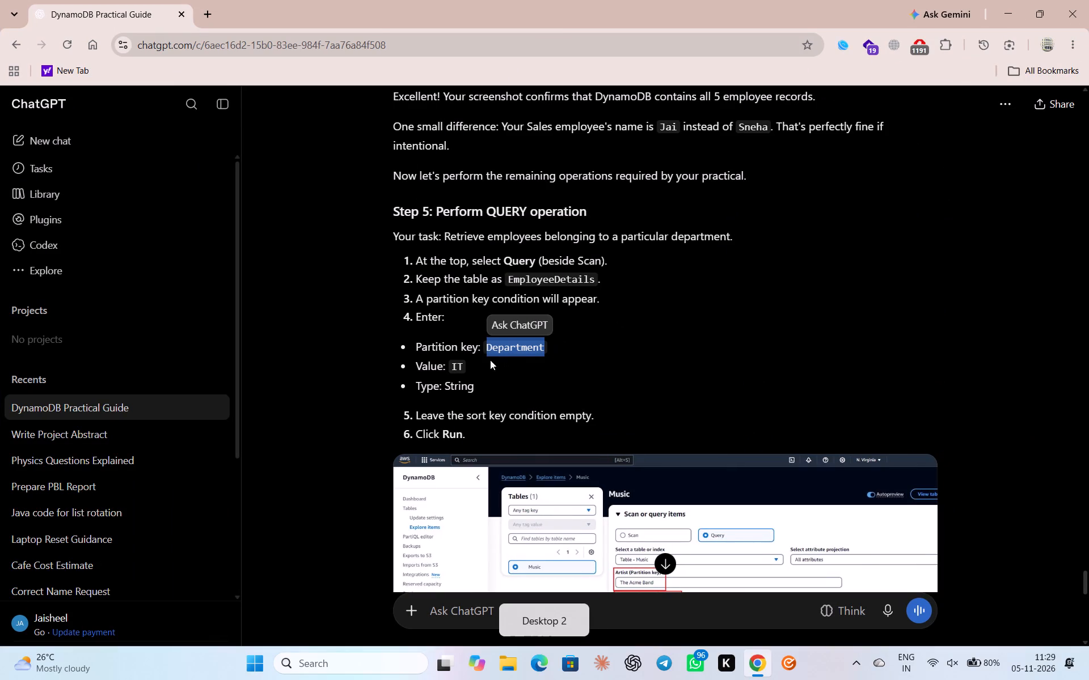
pyautogui.moveTo(466, 367); pyautogui.dragTo(449, 367)
pyautogui.hotkey('ctrl', 'c')
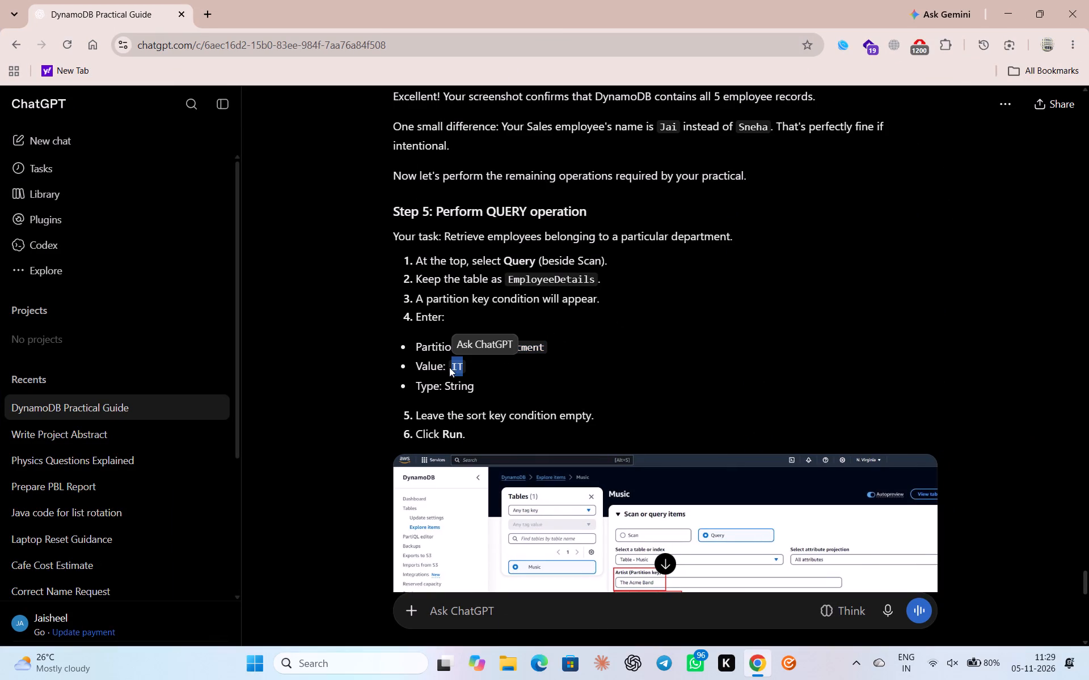
pyautogui.click(656, 288)
pyautogui.hotkey('ctrl', 'v')
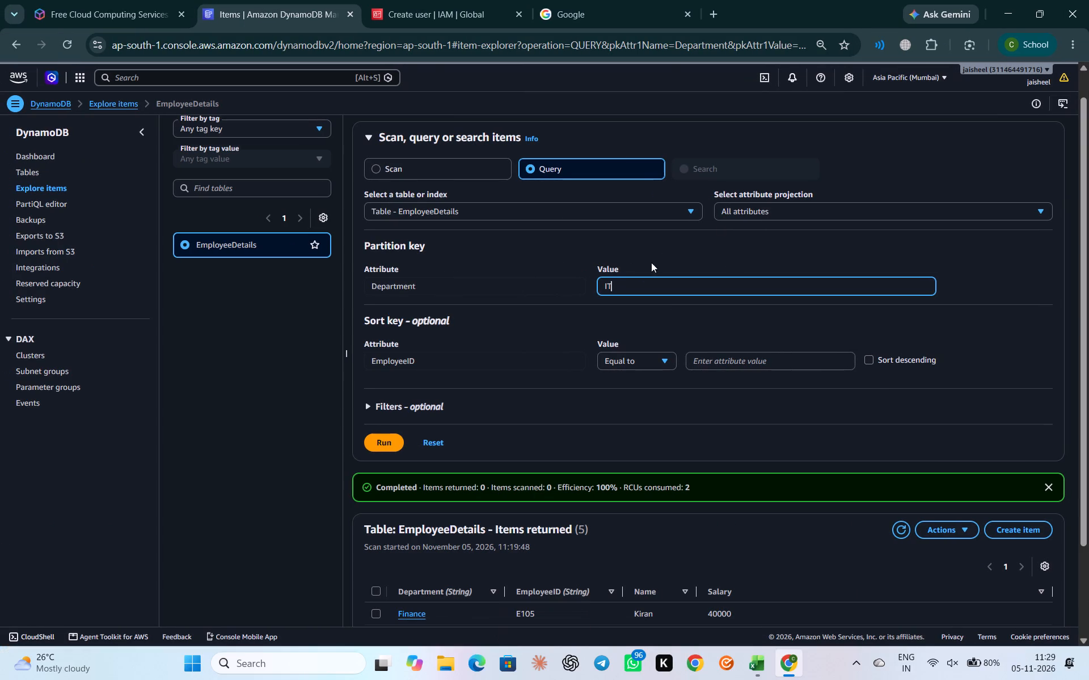
pyautogui.scroll(-1, 744, 269)
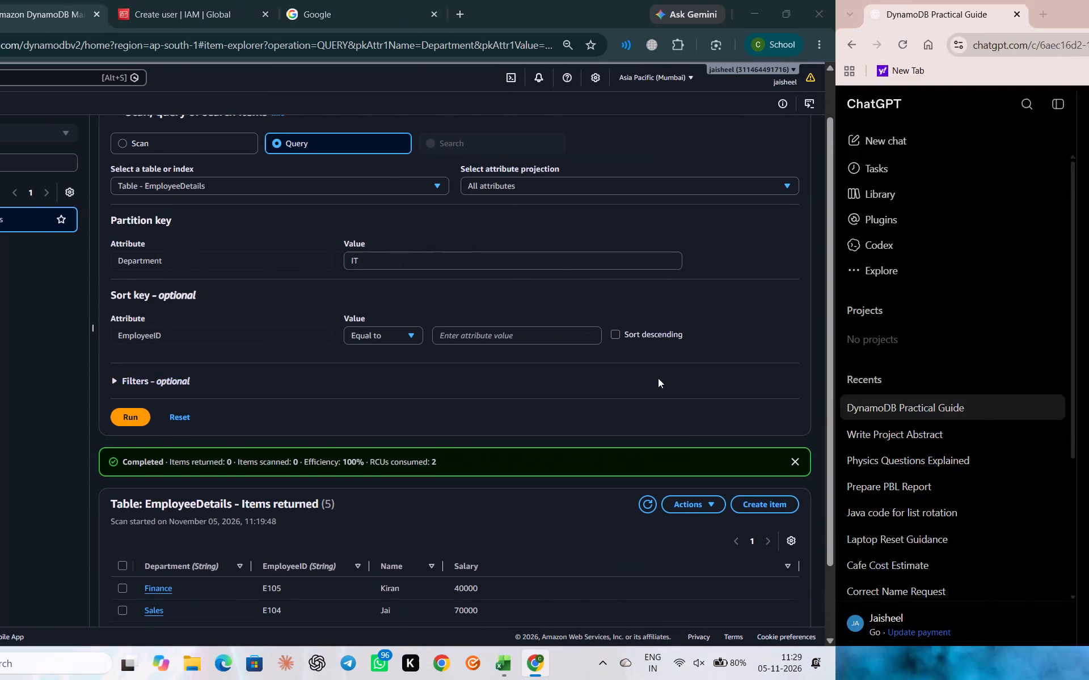
pyautogui.click(909, 331)
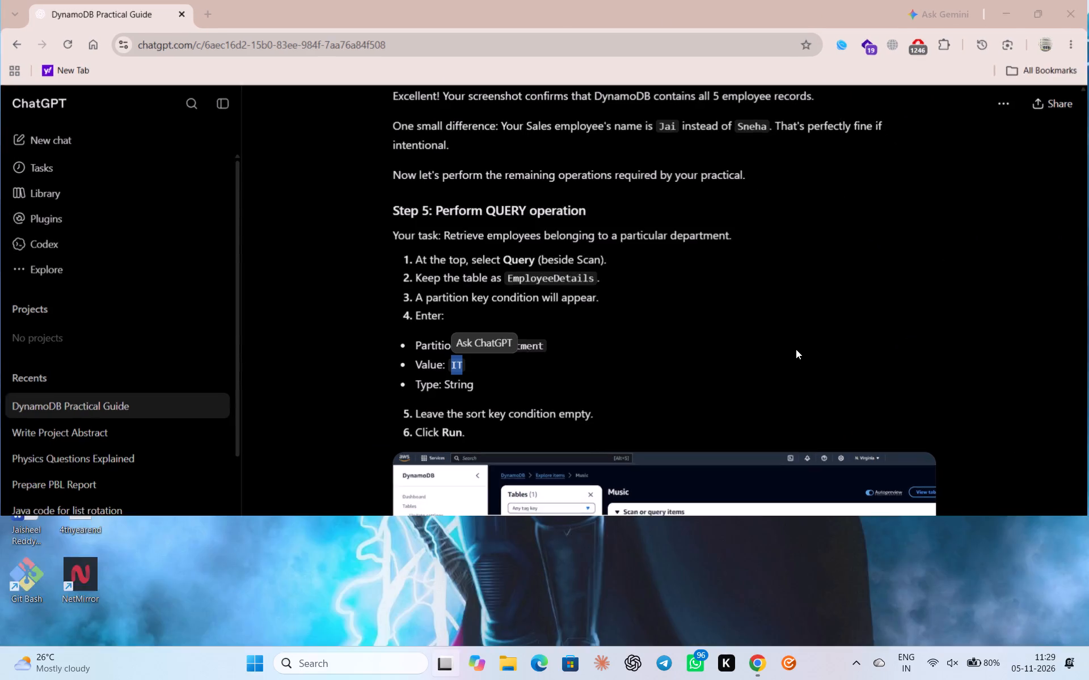
pyautogui.scroll(2, 796, 351)
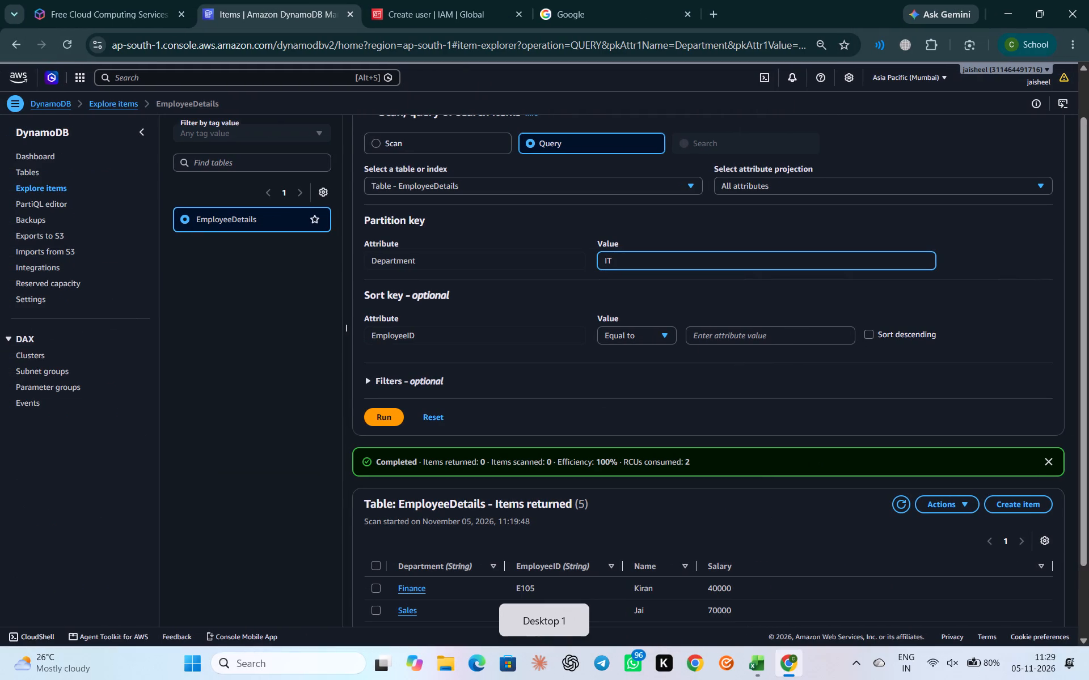
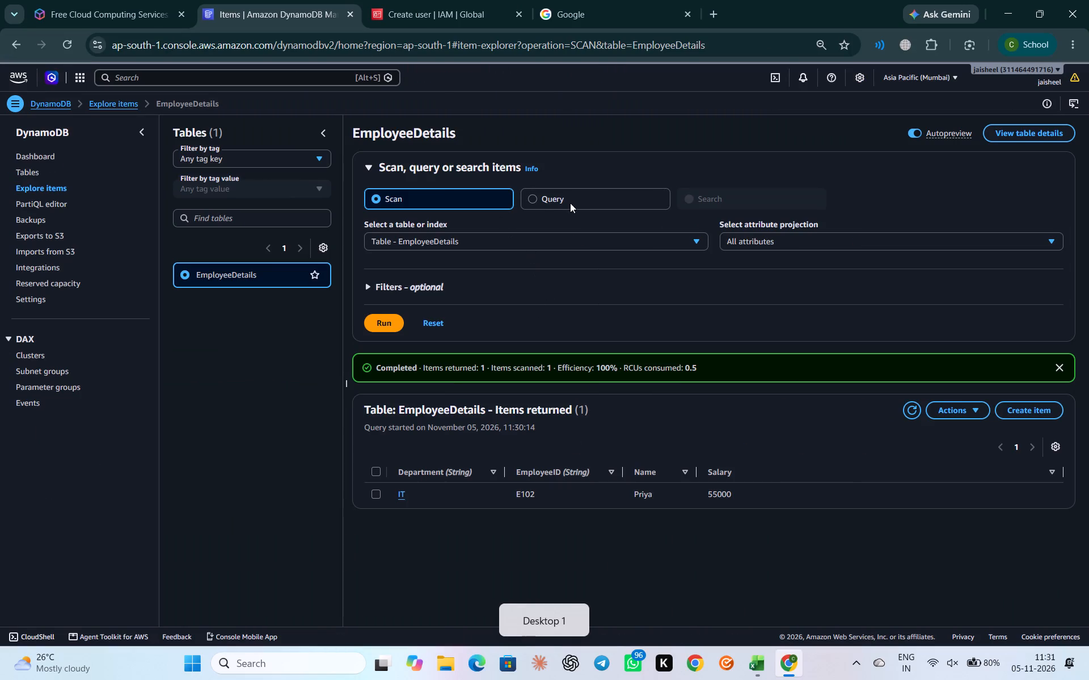
pyautogui.click(529, 196)
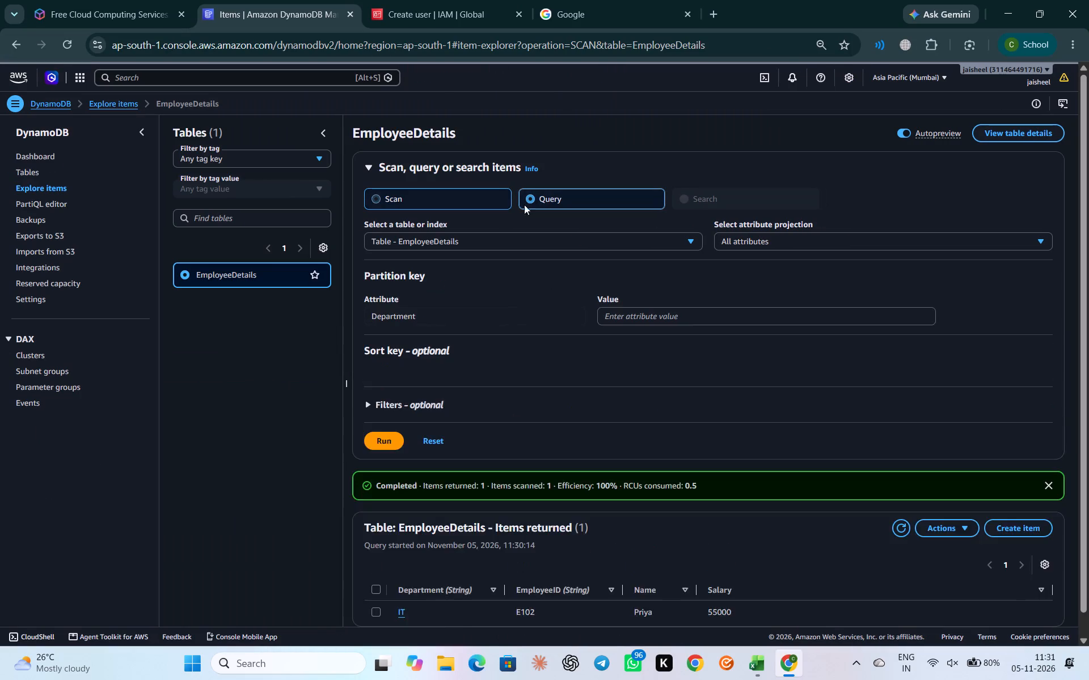
pyautogui.click(674, 320)
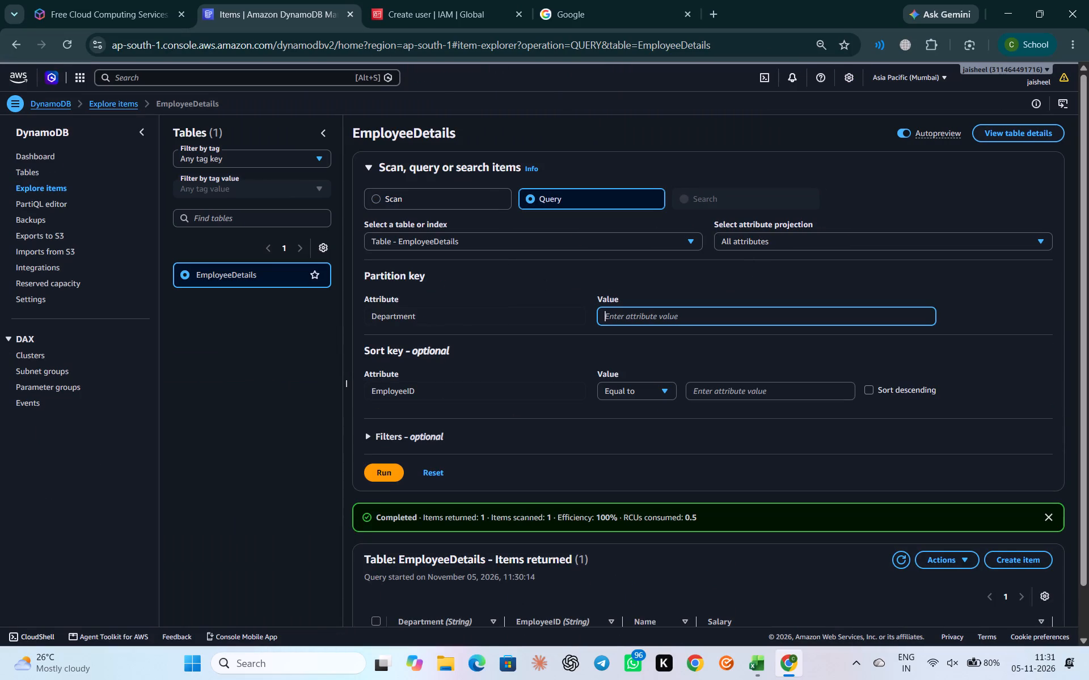
pyautogui.click(702, 339)
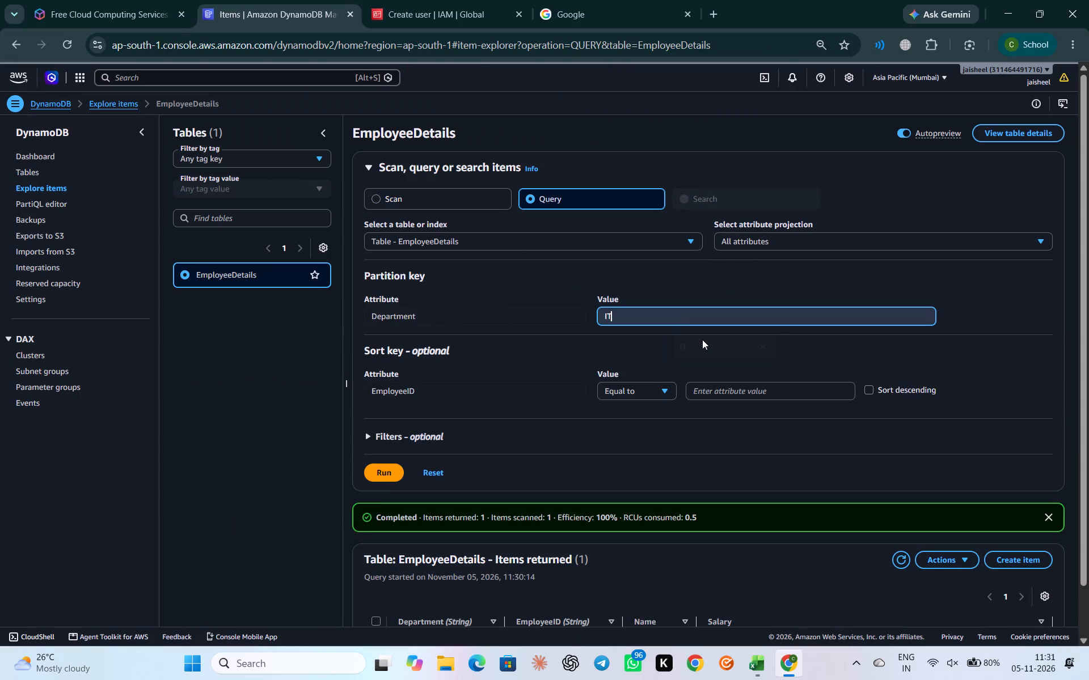
pyautogui.hscroll(-2, 702, 339)
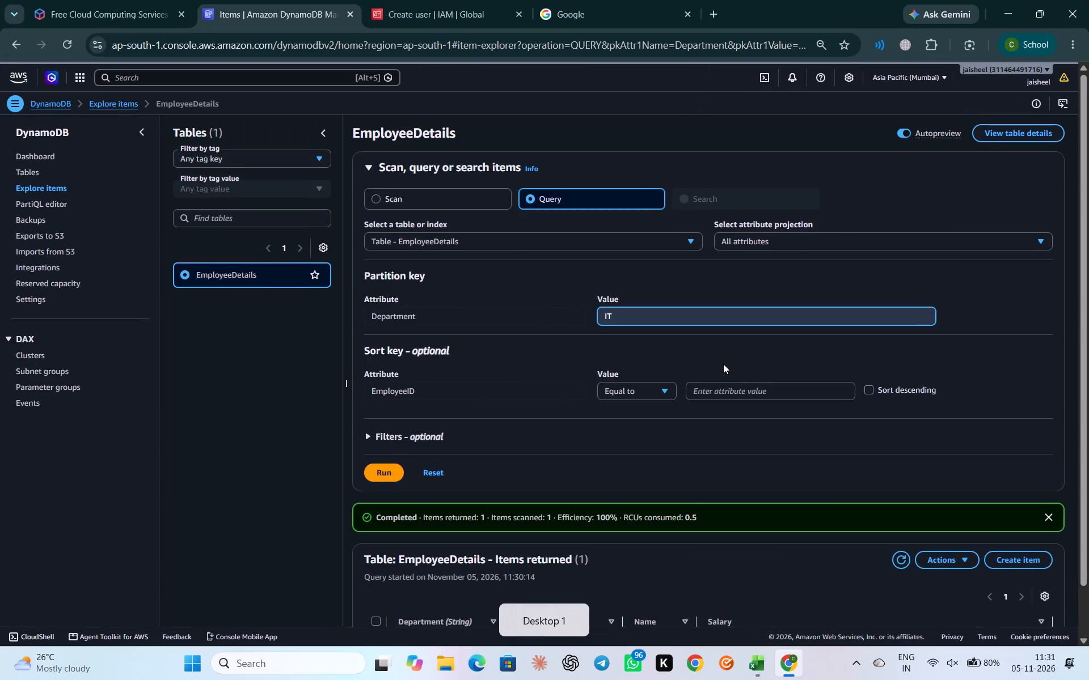
pyautogui.doubleClick(705, 347)
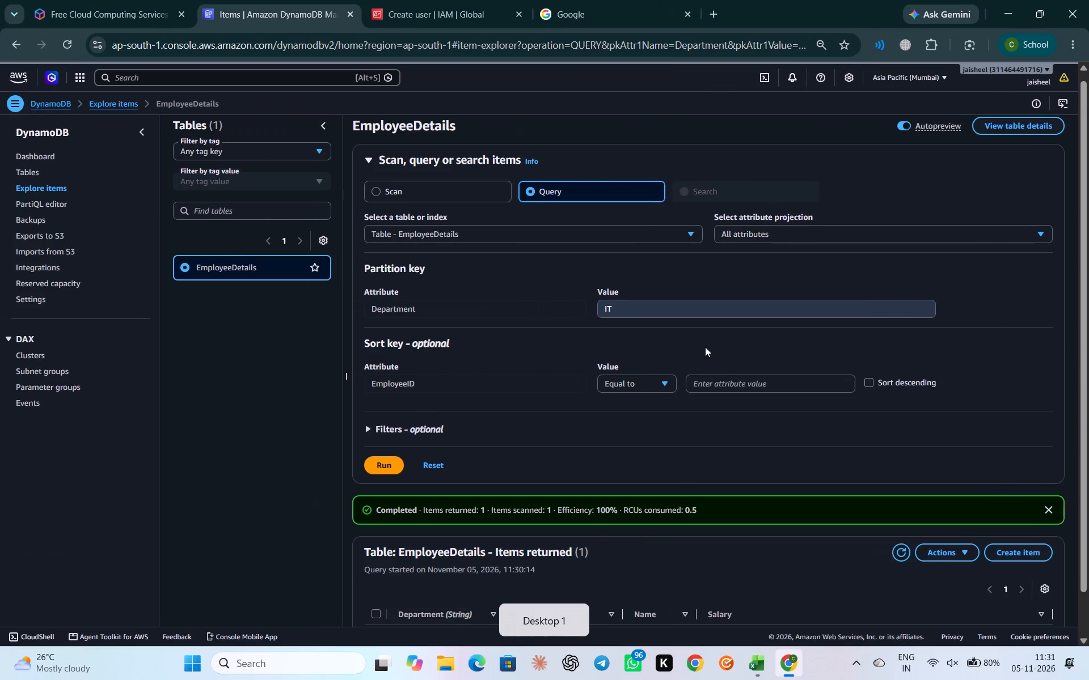
pyautogui.scroll(-1, 618, 336)
pyautogui.click(386, 423)
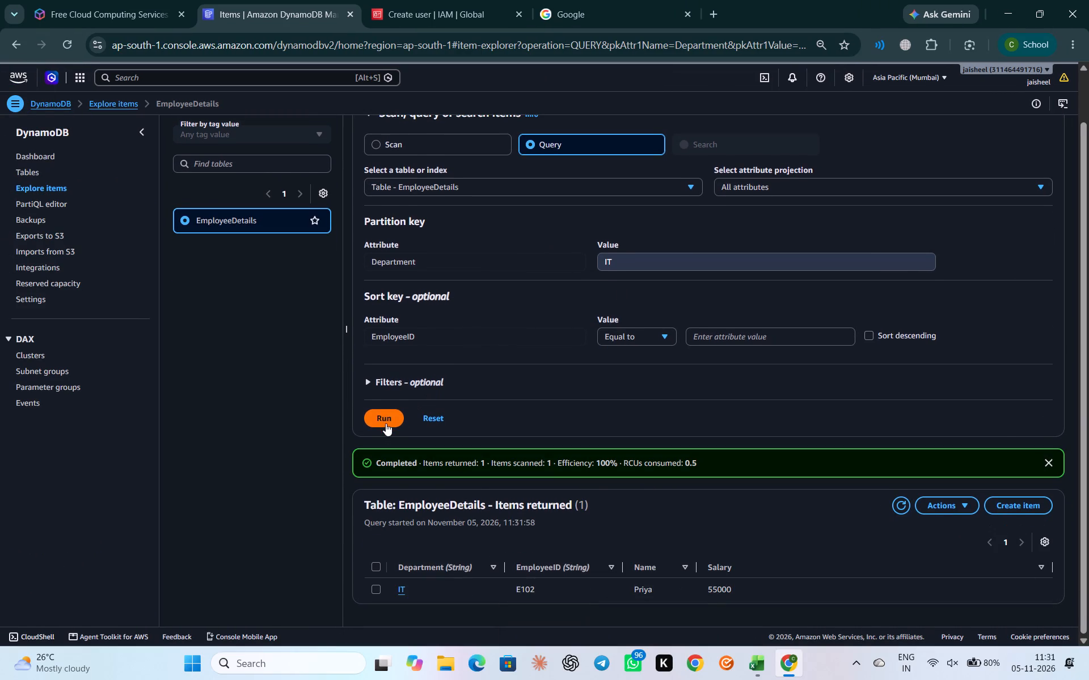
pyautogui.scroll(-1, 586, 456)
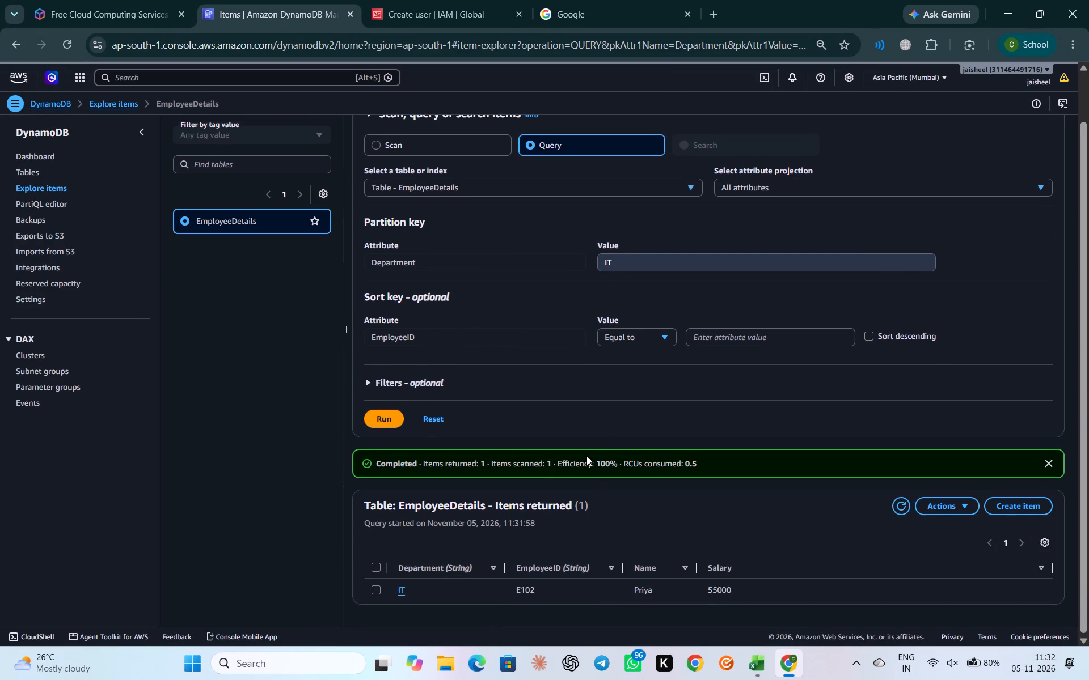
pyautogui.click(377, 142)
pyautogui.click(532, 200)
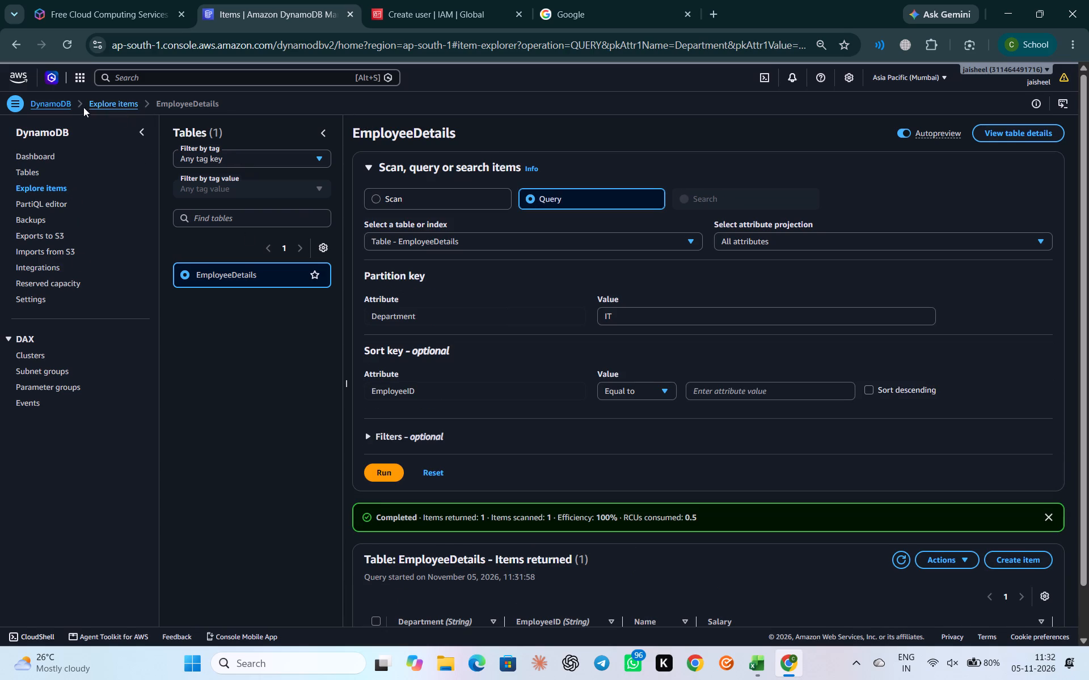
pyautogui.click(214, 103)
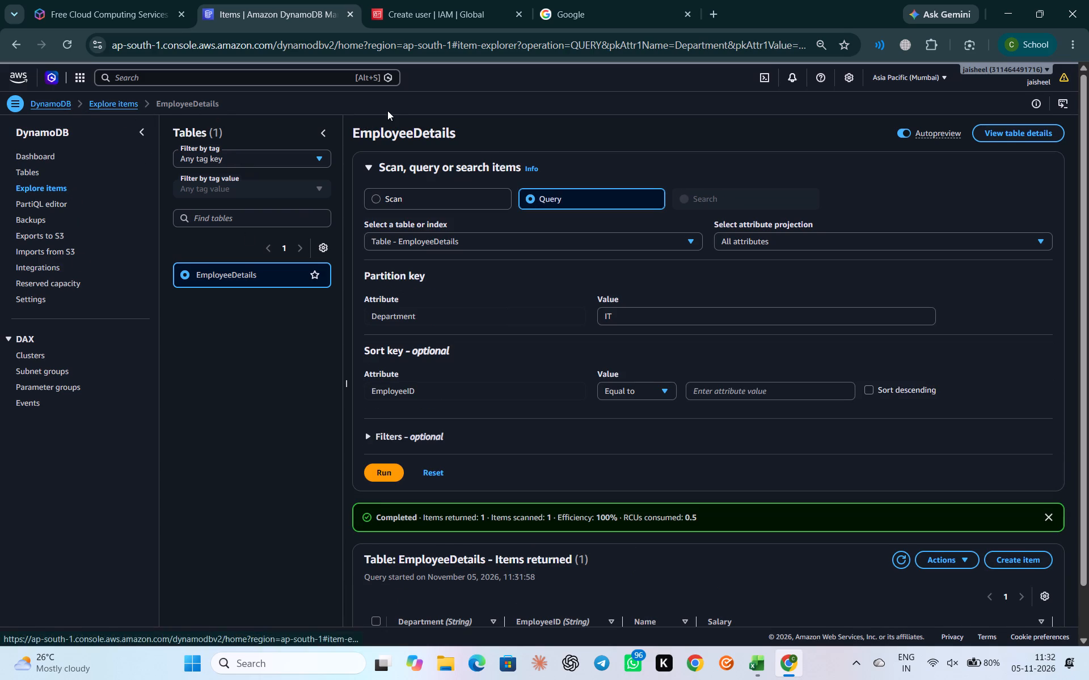
# Reset the EmployeeDetails query form in the DynamoDB console.
pyautogui.scroll(1, 590, 158)
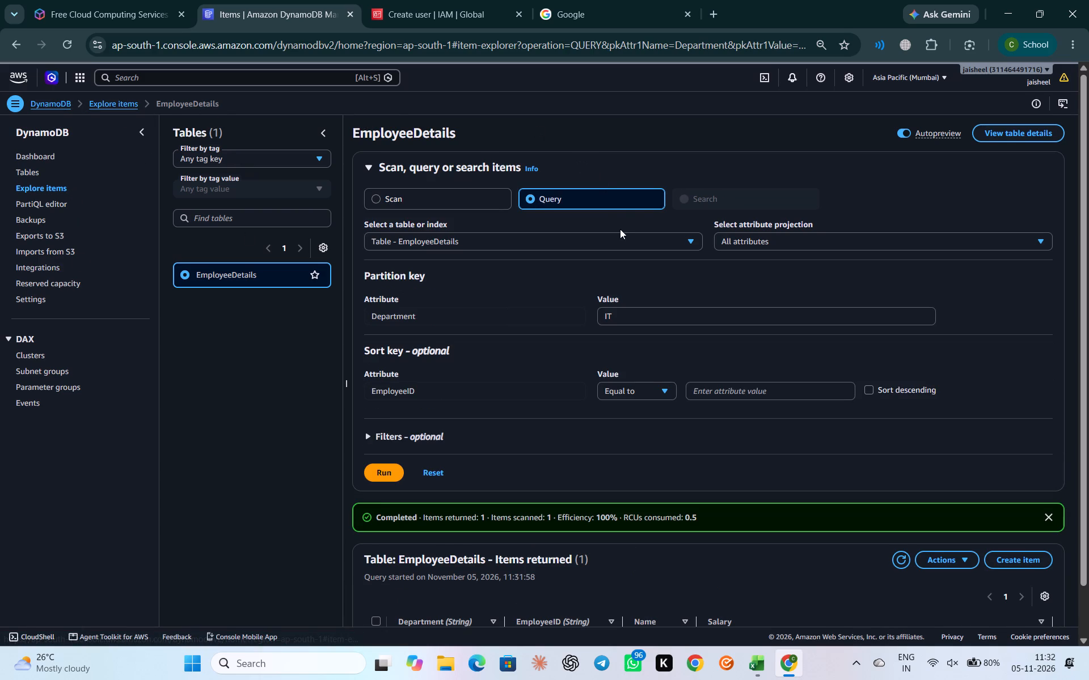
pyautogui.scroll(-1, 728, 345)
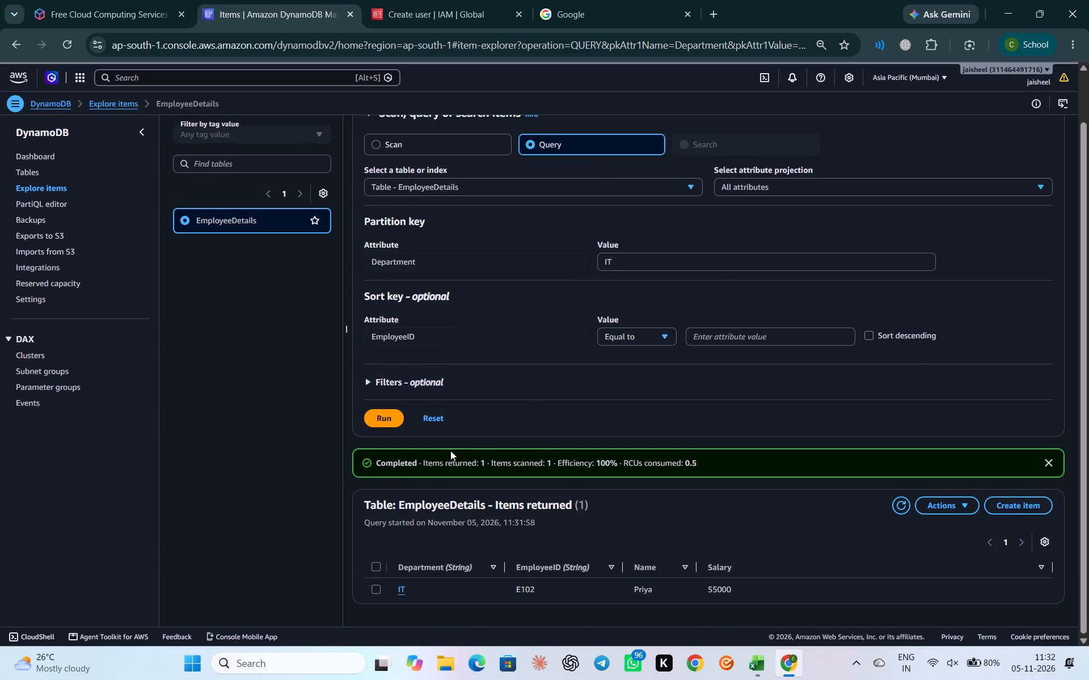
pyautogui.click(433, 420)
pyautogui.click(591, 396)
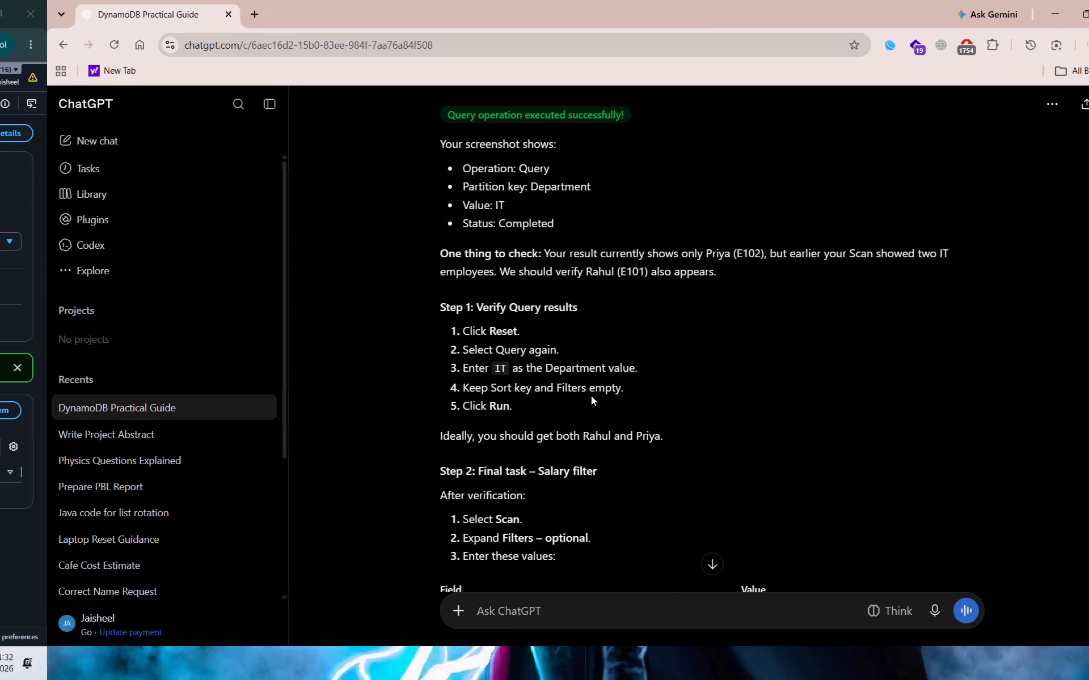
# Reread ChatGPT's steps for verifying the query and setting up the salary filter scan.
pyautogui.scroll(-1, 568, 411)
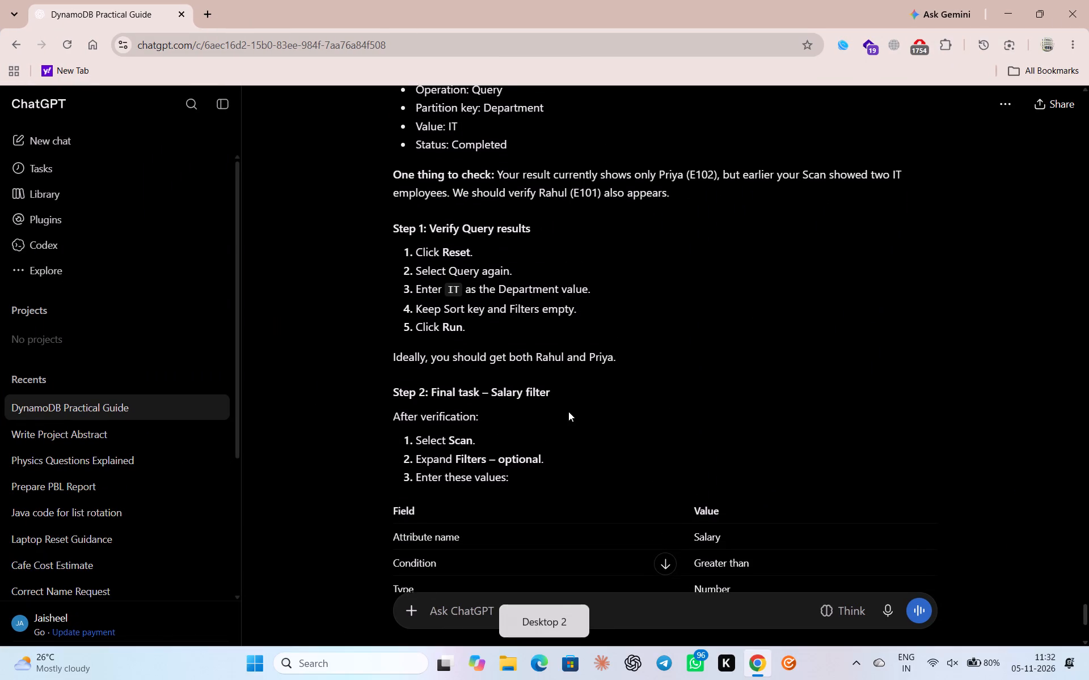
pyautogui.scroll(-2, 568, 411)
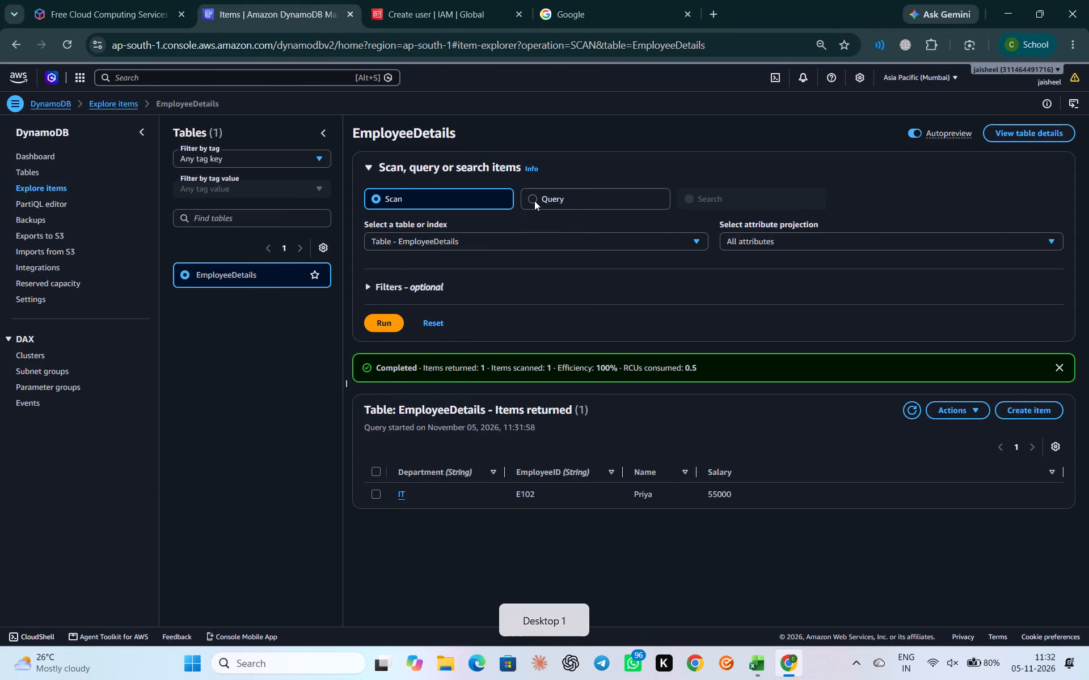
# Expand the optional filters of the EmployeeDetails scan and set the attribute name to Salary, copied from ChatGPT's instructions.
pyautogui.click(613, 235)
pyautogui.click(533, 297)
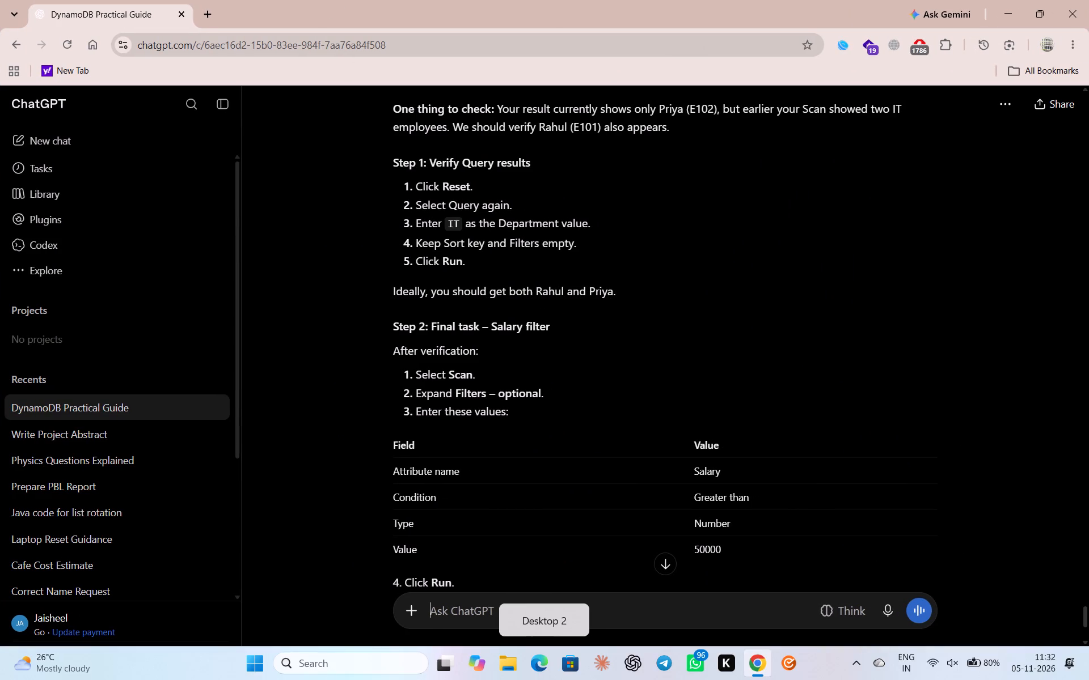
pyautogui.click(463, 290)
pyautogui.scroll(-2, 502, 360)
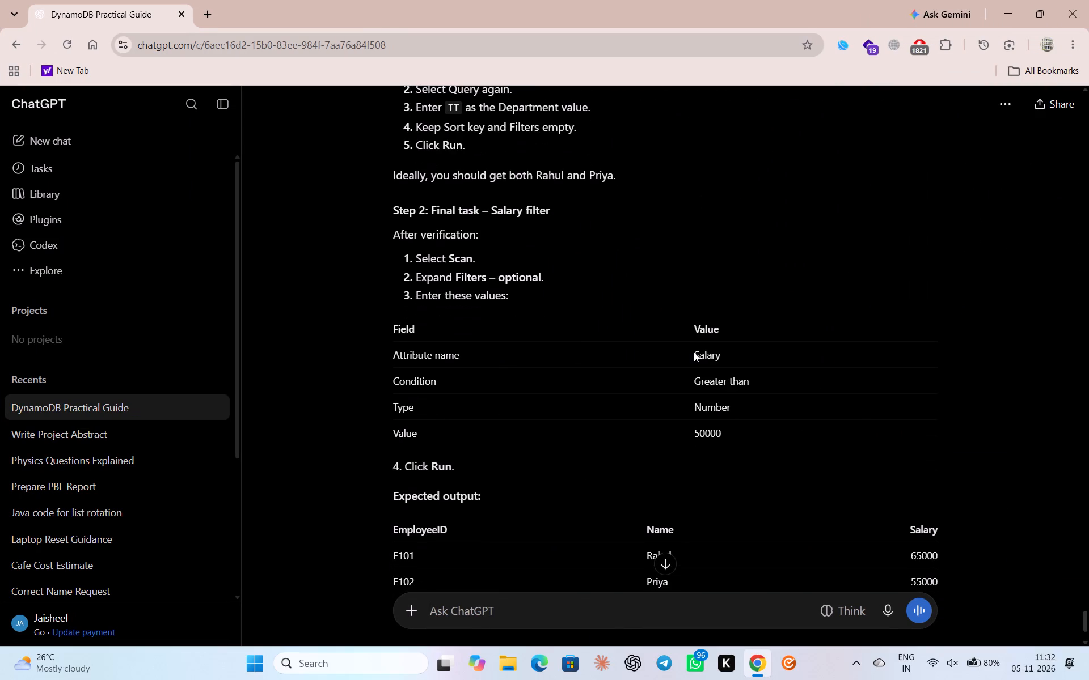
pyautogui.moveTo(694, 352); pyautogui.dragTo(723, 357)
pyautogui.hotkey('ctrl', 'c')
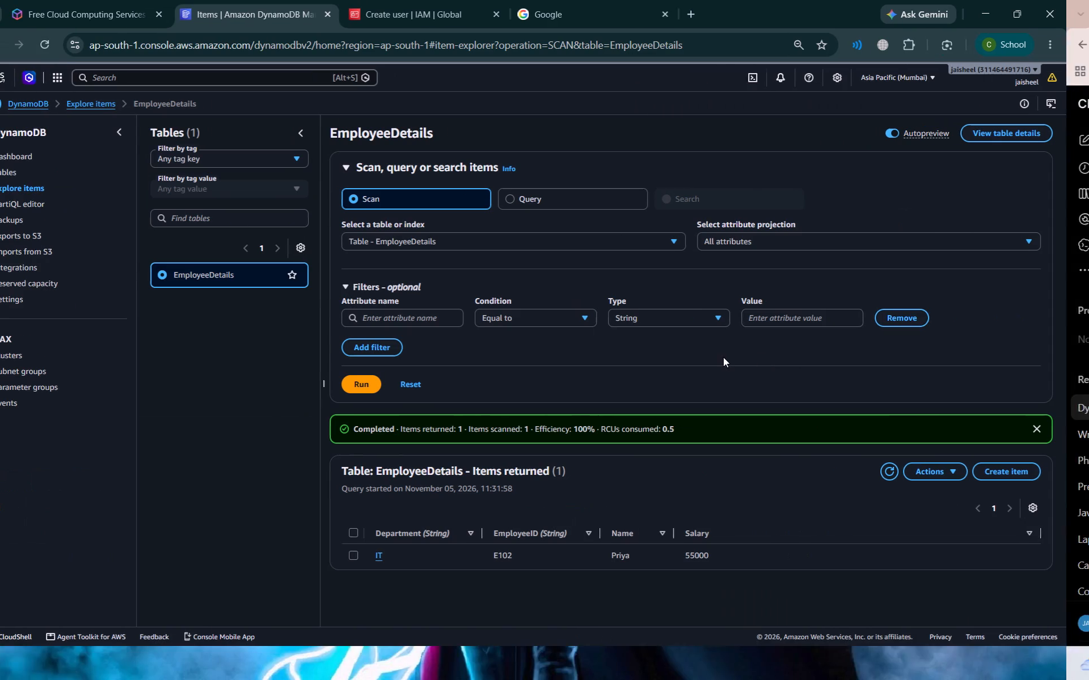
pyautogui.click(463, 317)
pyautogui.hotkey('ctrl', 'v')
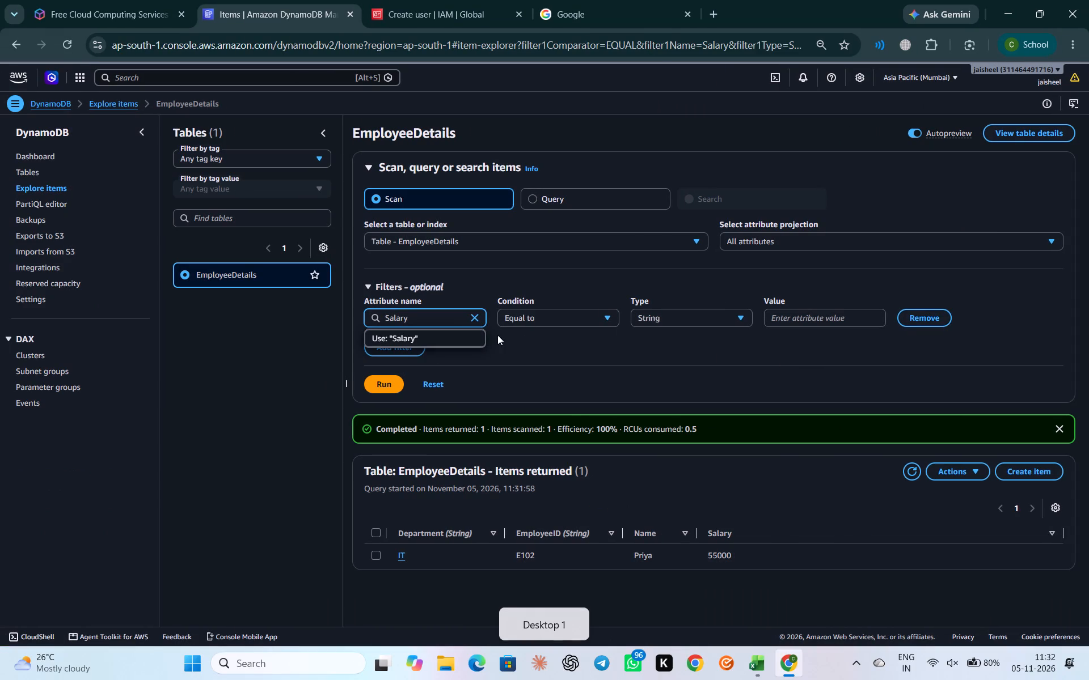
pyautogui.click(428, 338)
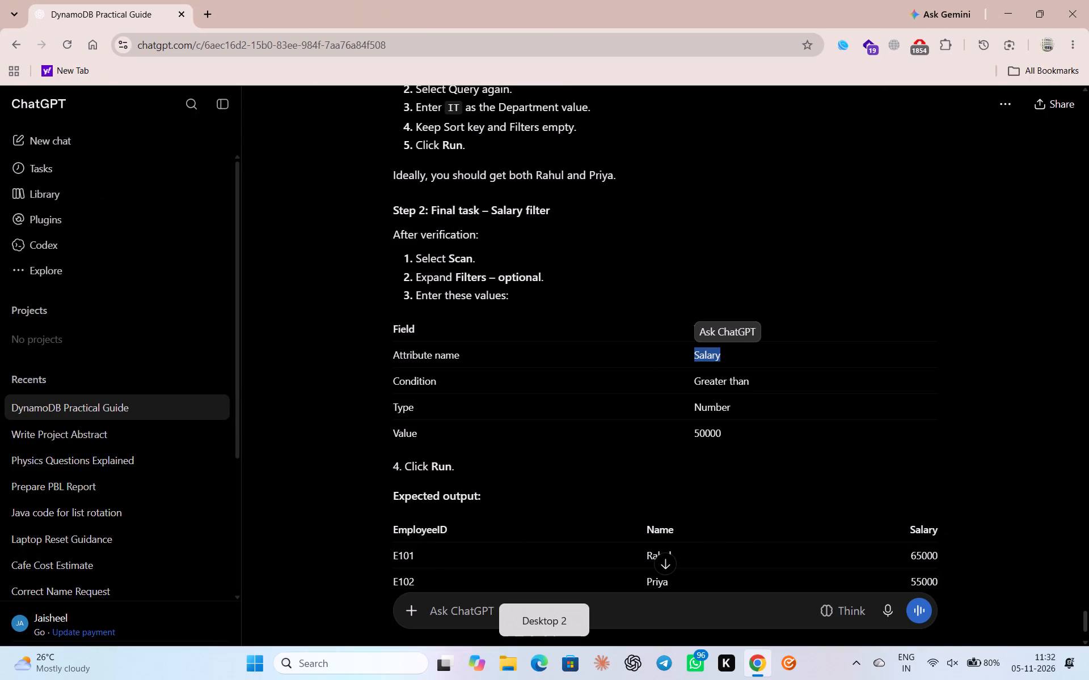
# Set the Salary filter's condition to Greater than and its type to Number.
pyautogui.moveTo(694, 381); pyautogui.dragTo(770, 377)
pyautogui.hotkey('ctrl', 'c')
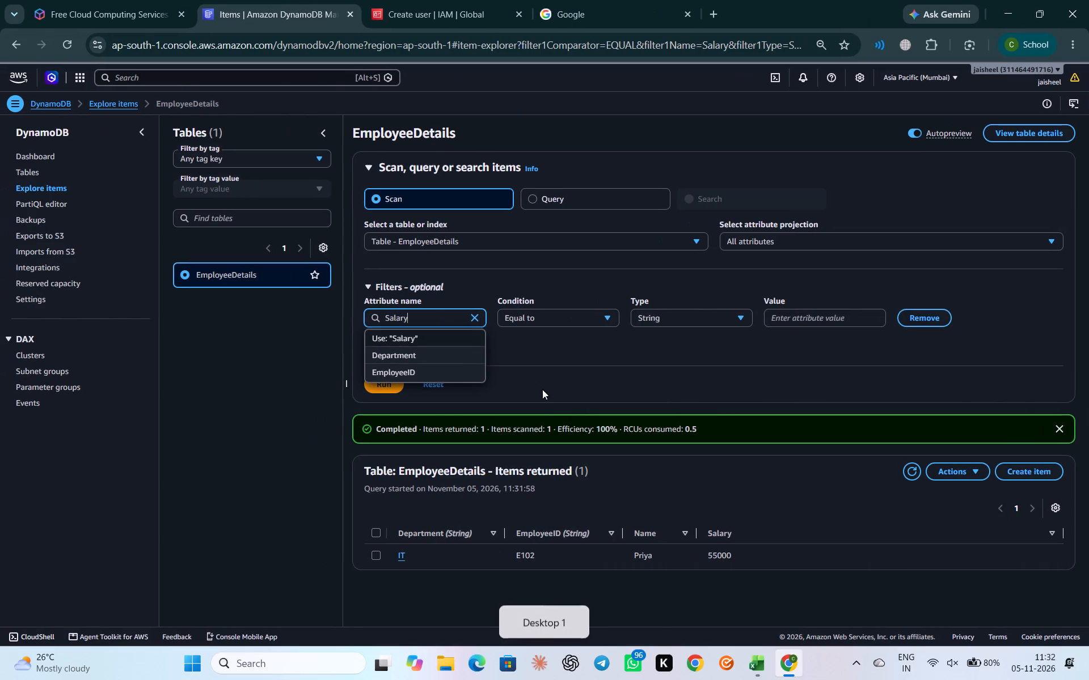
pyautogui.click(557, 318)
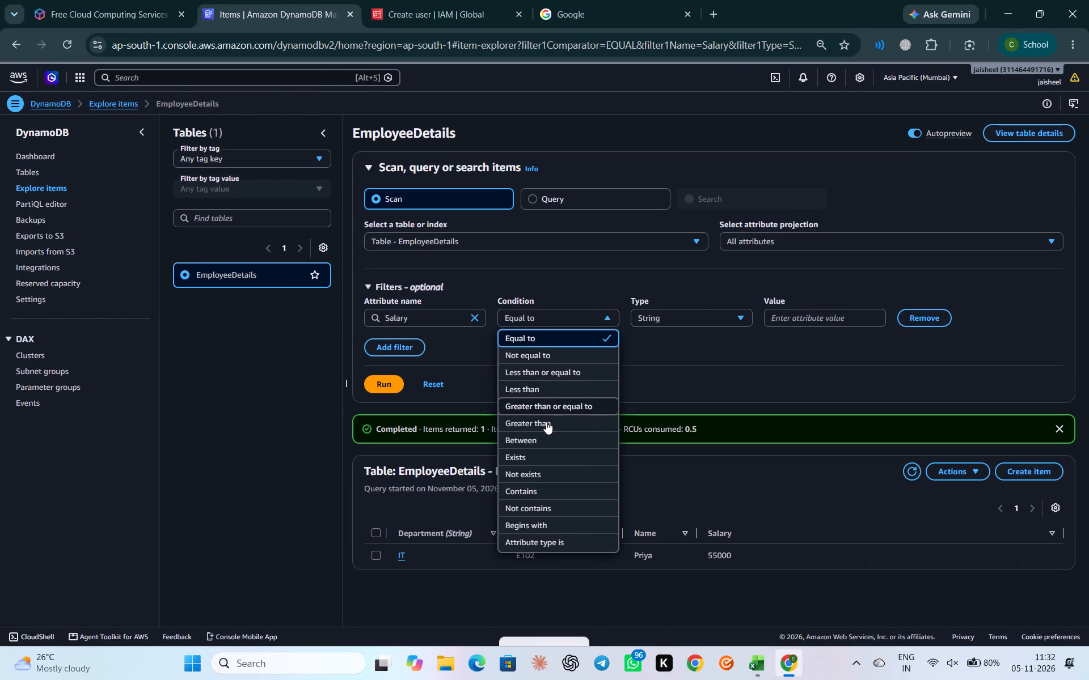
pyautogui.click(546, 424)
pyautogui.click(690, 316)
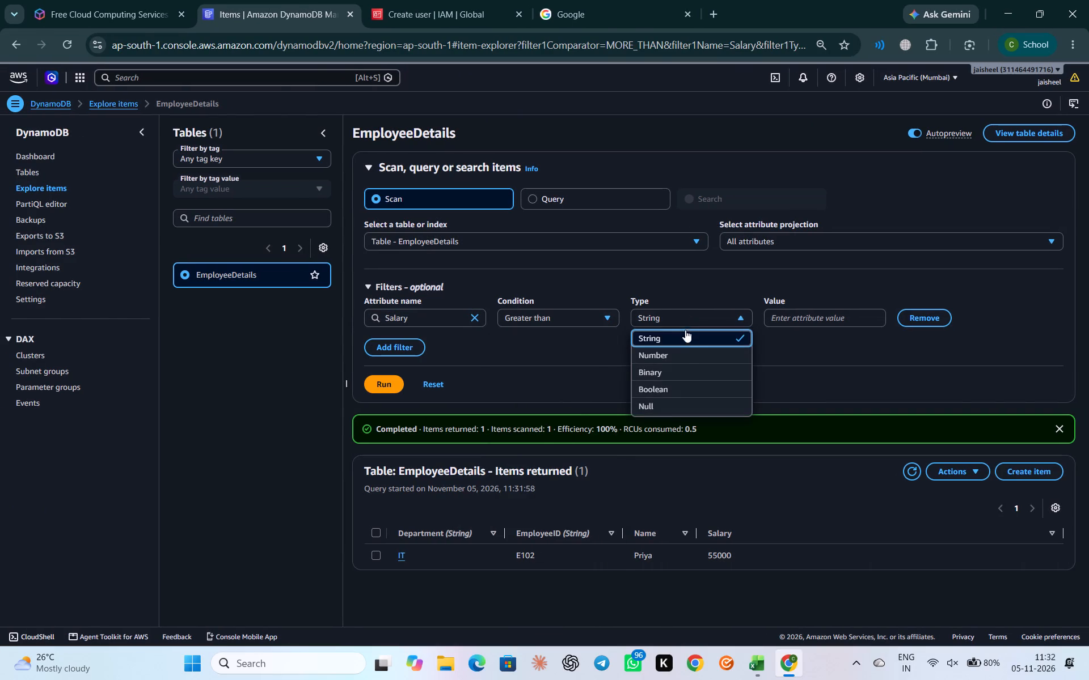
pyautogui.click(683, 354)
# Set the Salary filter's value to 50000, copied from ChatGPT, and run the scan.
pyautogui.click(811, 316)
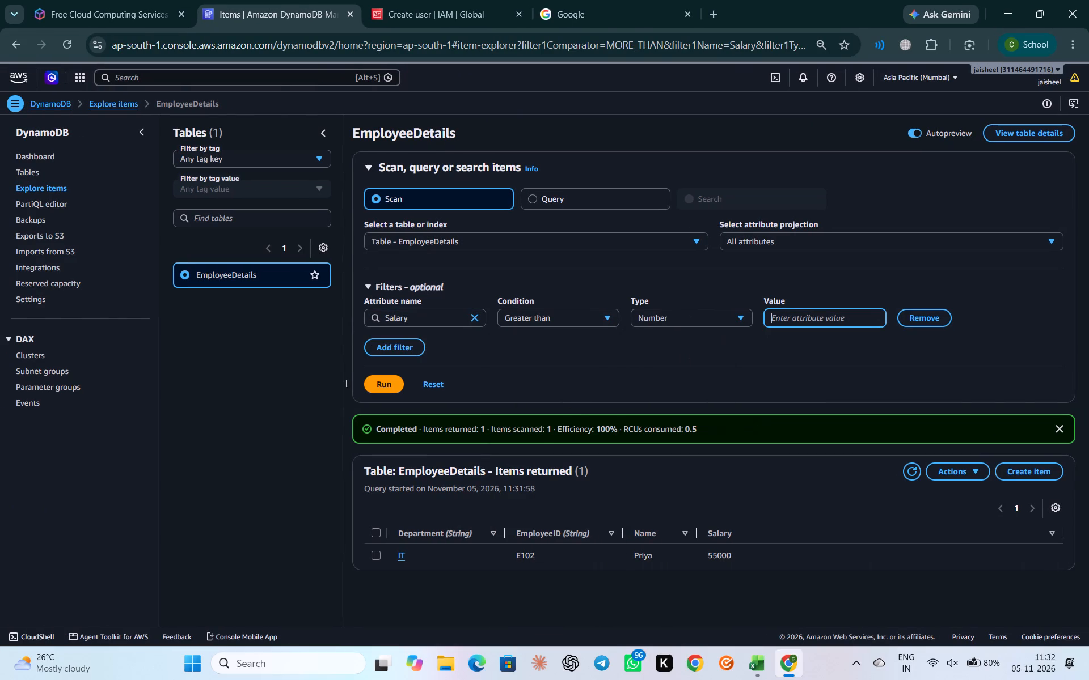
pyautogui.moveTo(695, 433); pyautogui.dragTo(741, 430)
pyautogui.hotkey('ctrl', 'c')
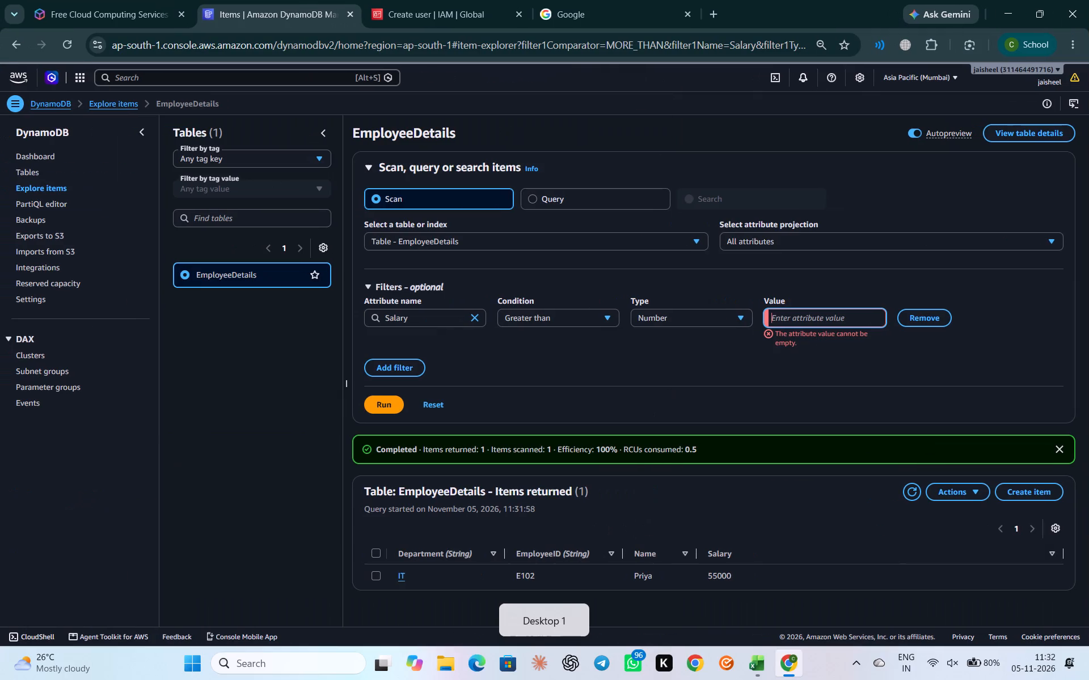
pyautogui.click(799, 316)
pyautogui.hotkey('ctrl', 'v')
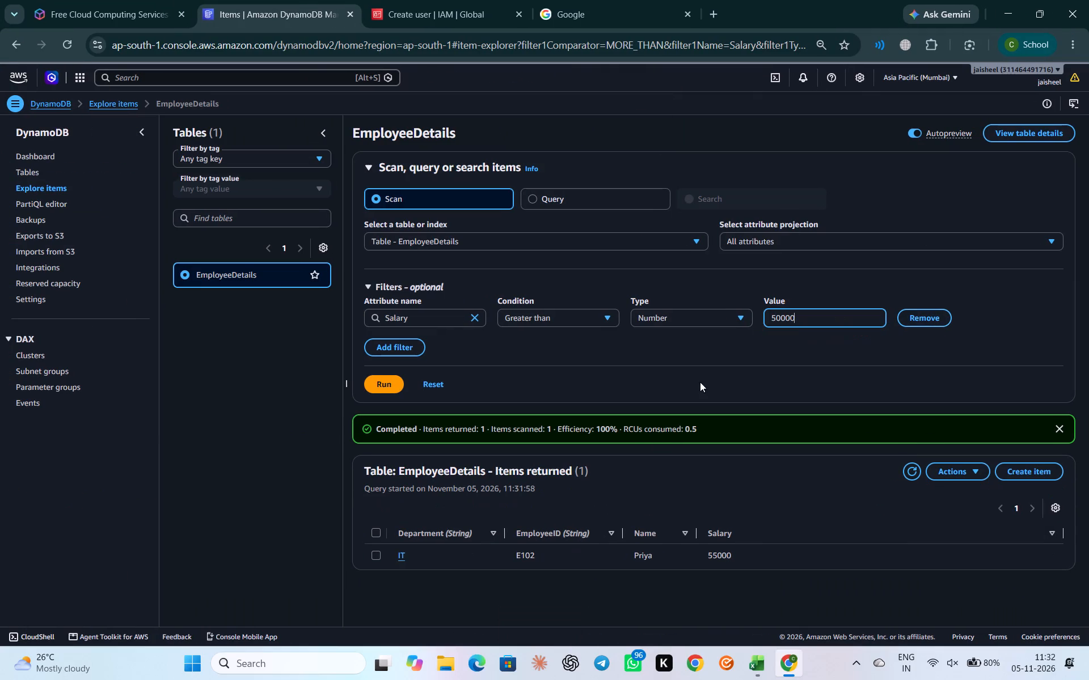
pyautogui.click(383, 380)
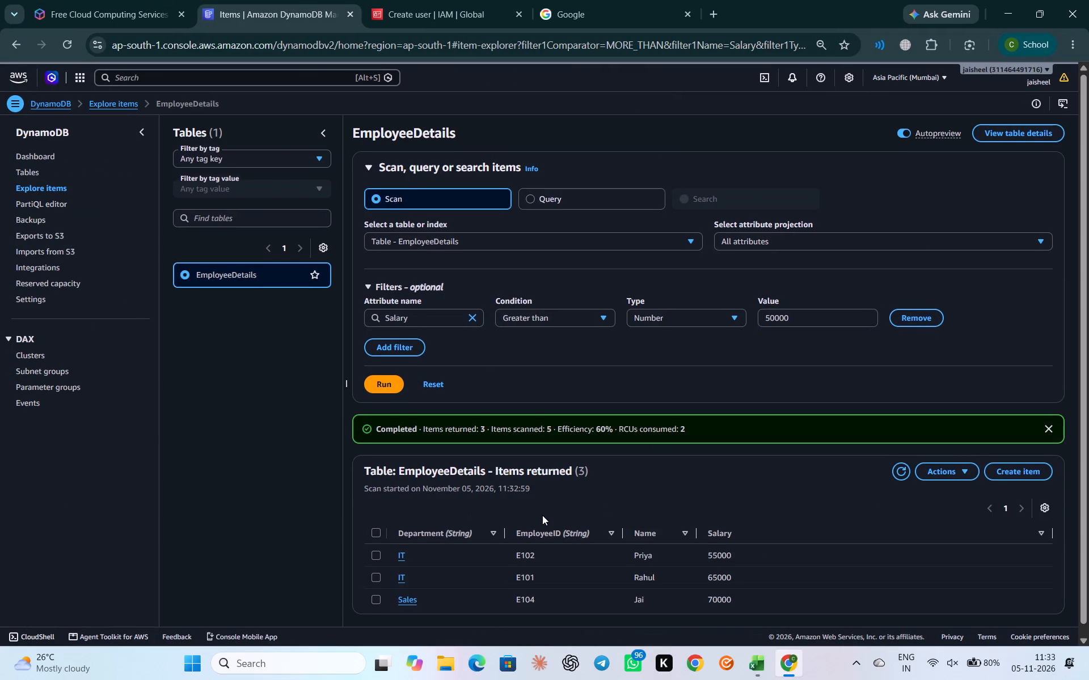
# Capture a full-screen screenshot of the filtered scan results.
pyautogui.scroll(-1, 542, 515)
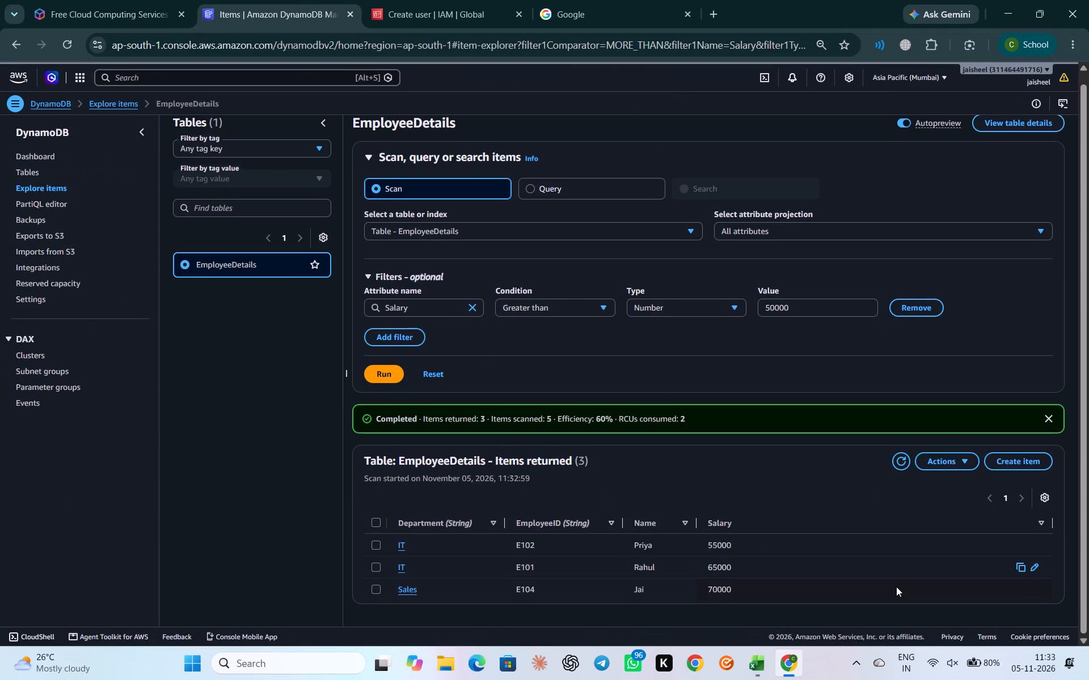
pyautogui.press('super+Print')
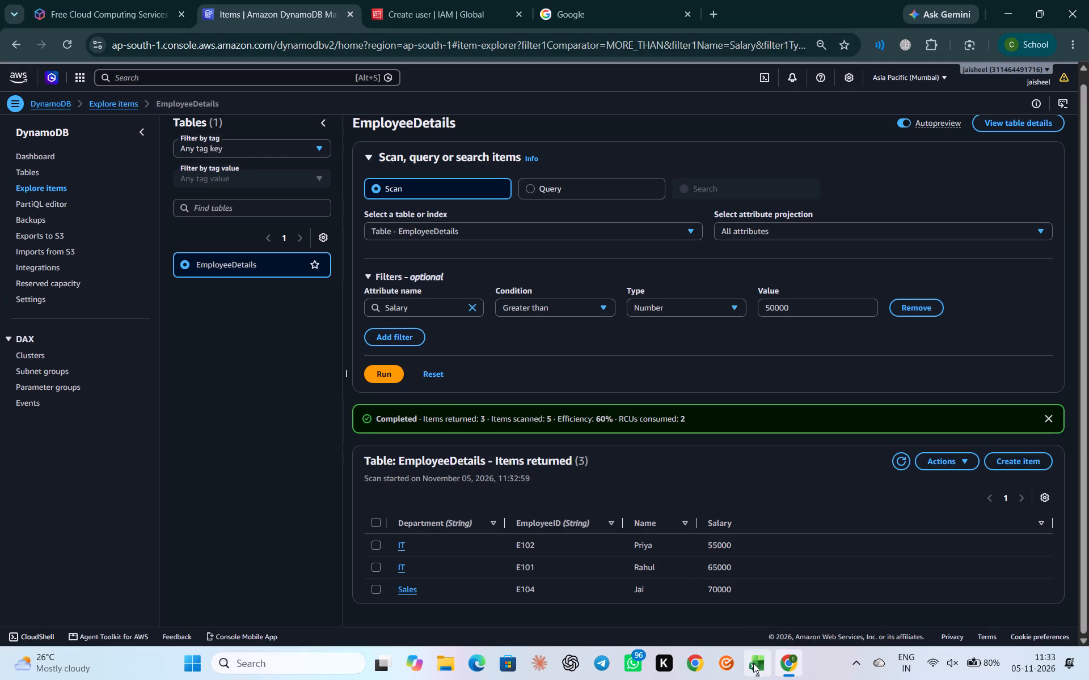
# Switch to the Excel question paper and review question 10's task list alongside ChatGPT's expected output.
pyautogui.click(756, 667)
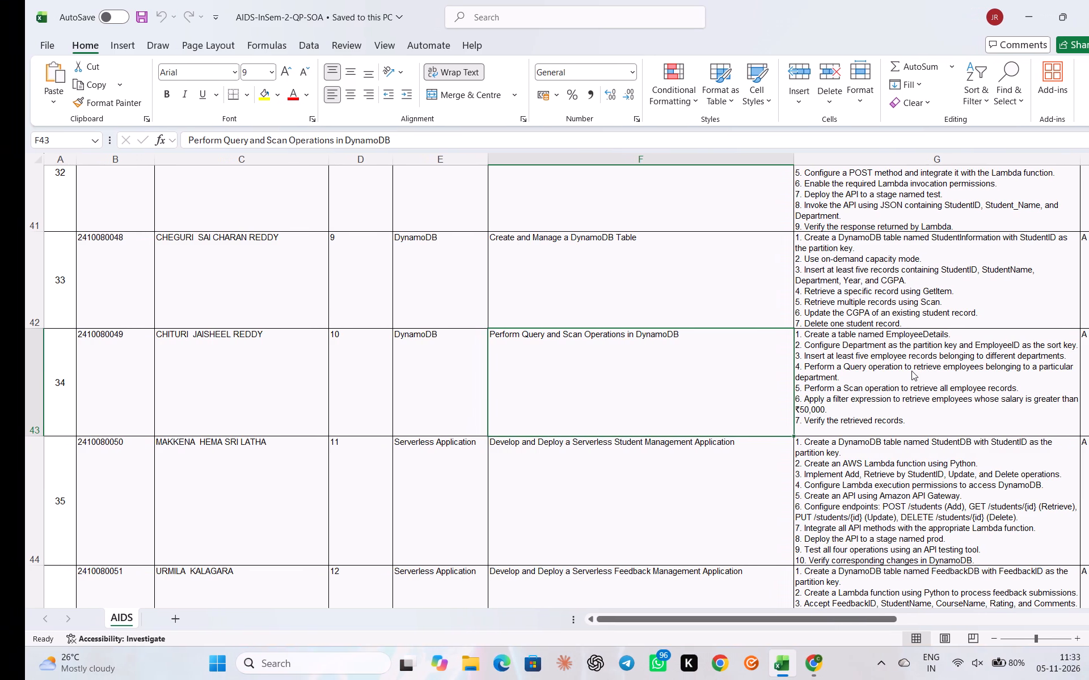
pyautogui.click(907, 345)
pyautogui.scroll(-1, 645, 494)
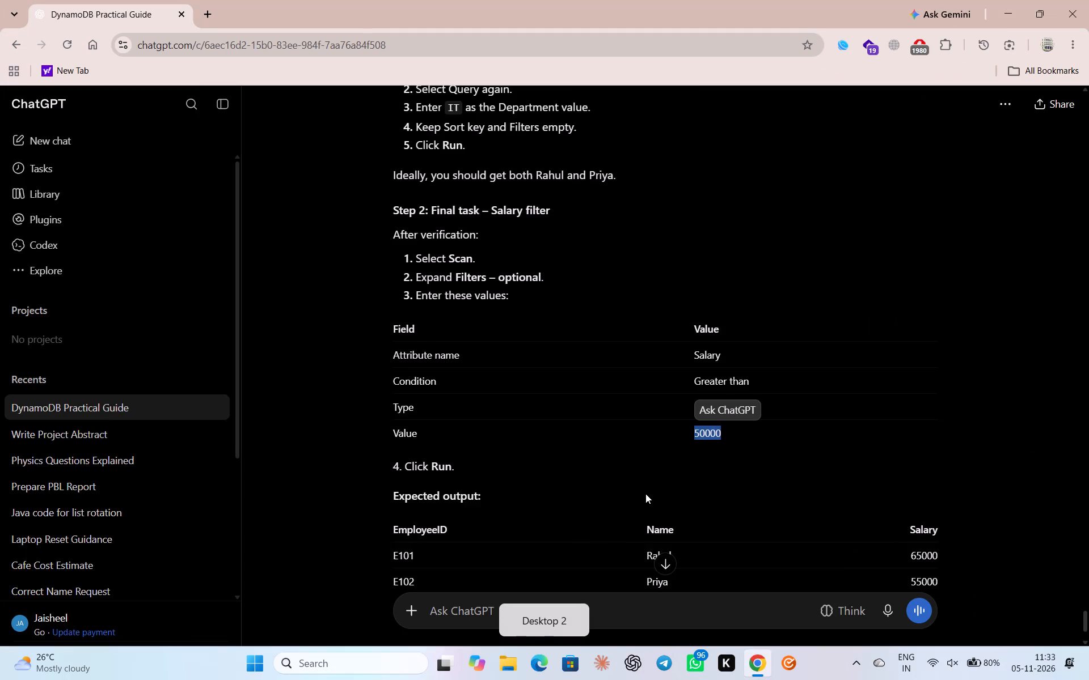
pyautogui.scroll(-5, 645, 494)
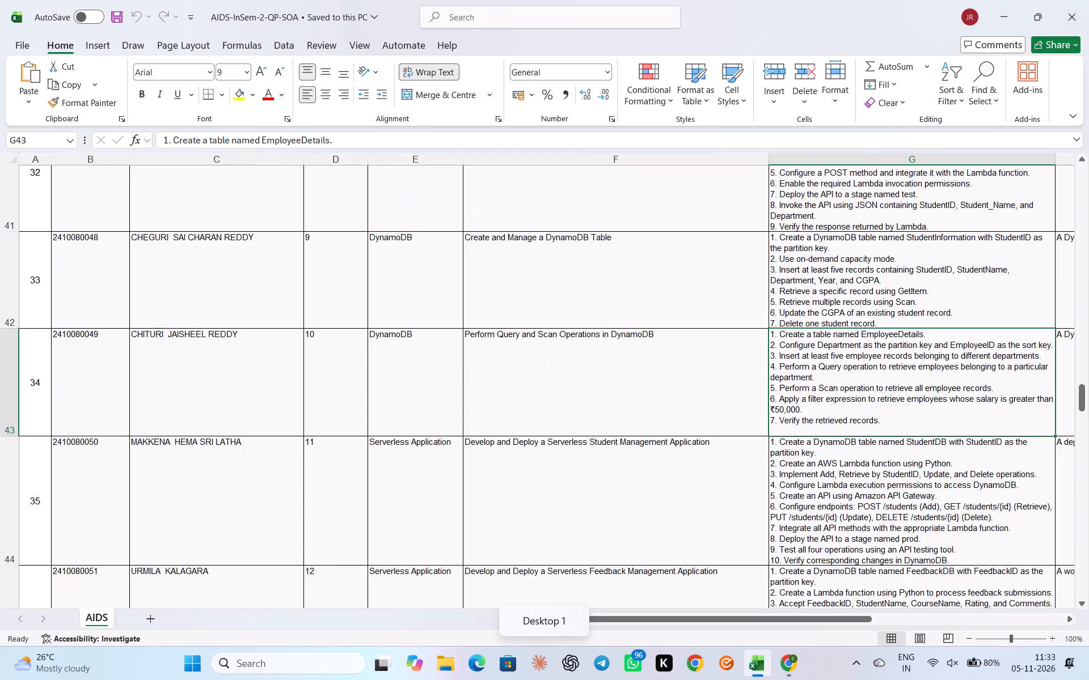
# Return to the DynamoDB console in Chrome and examine the EmployeeDetails table's settings and general information.
pyautogui.click(792, 676)
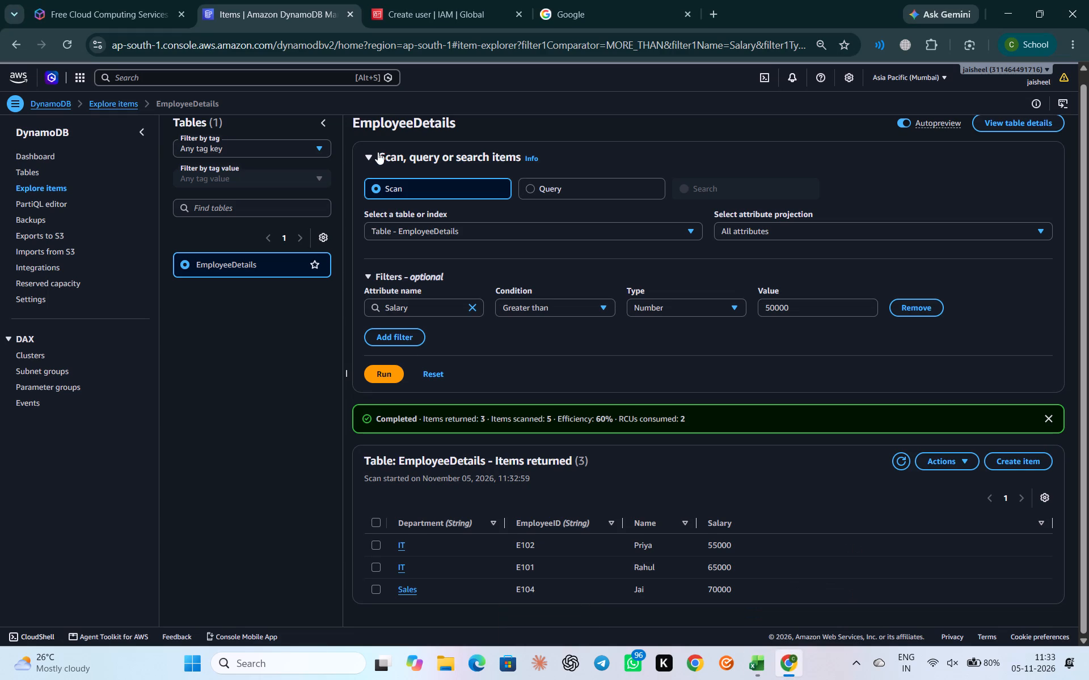
pyautogui.scroll(2, 238, 178)
pyautogui.click(114, 104)
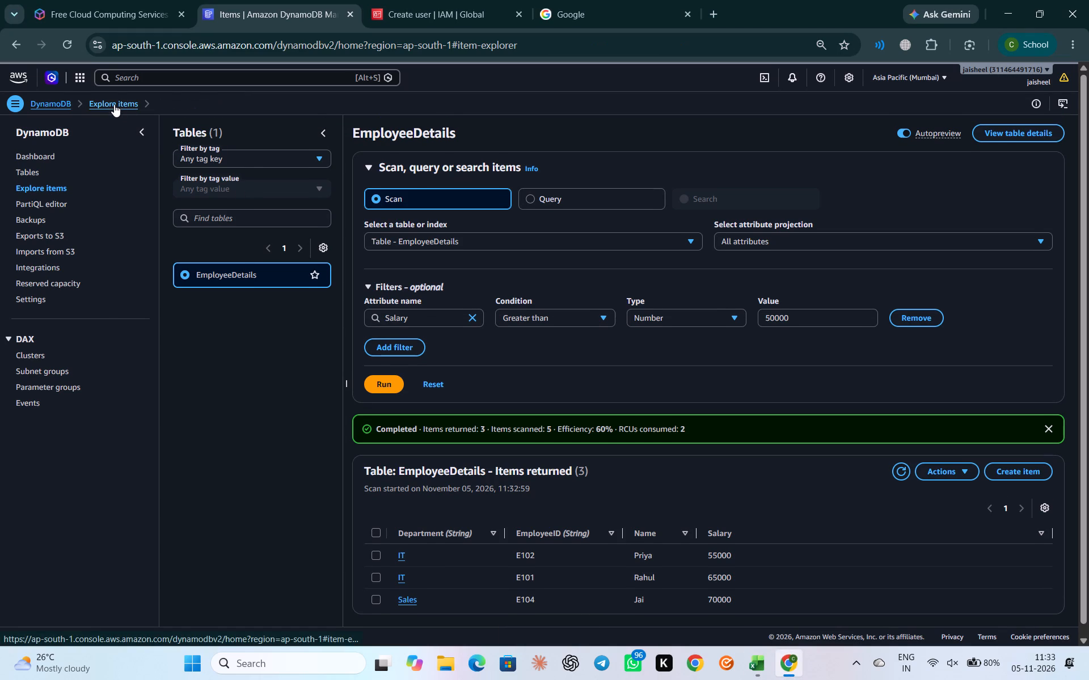
pyautogui.click(51, 104)
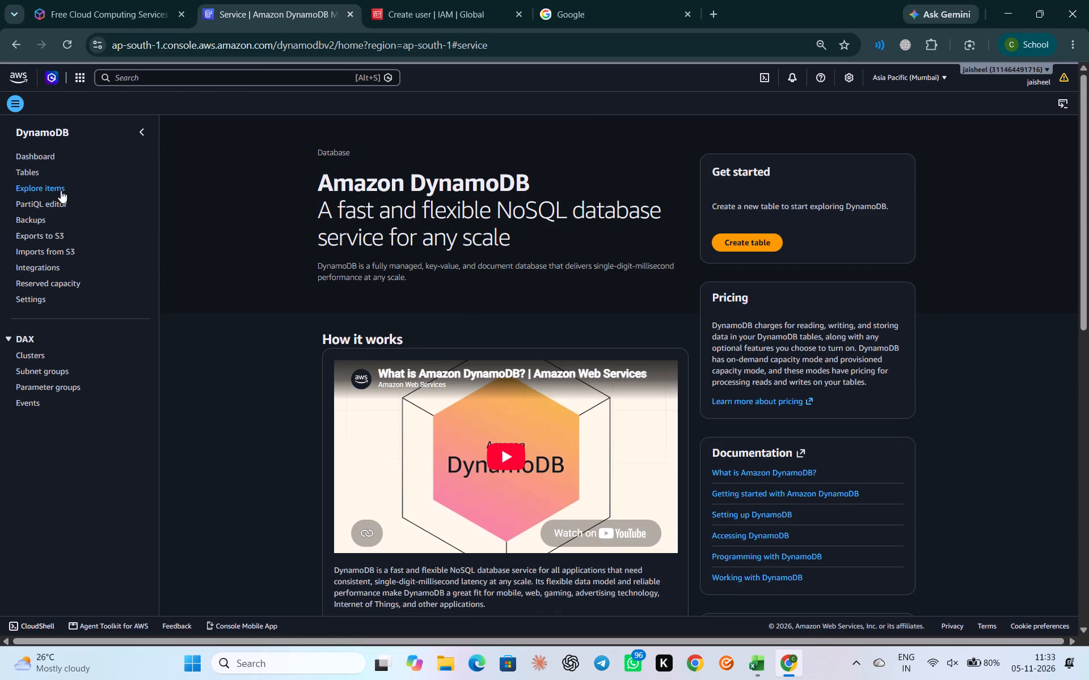
pyautogui.click(35, 172)
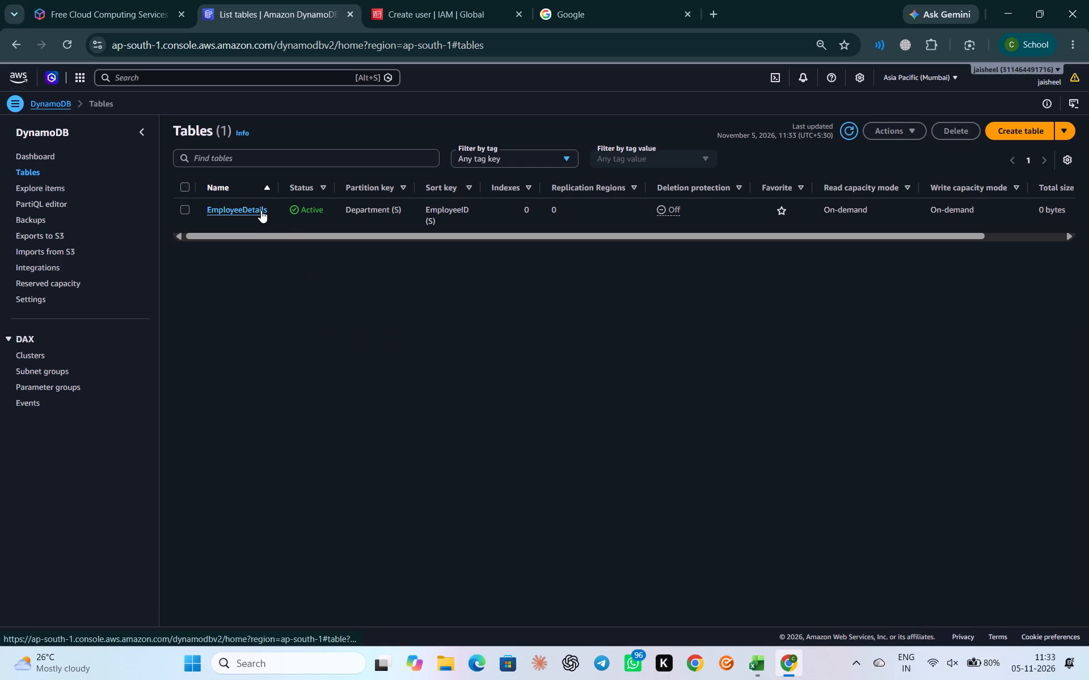
pyautogui.click(261, 210)
pyautogui.scroll(-1, 529, 505)
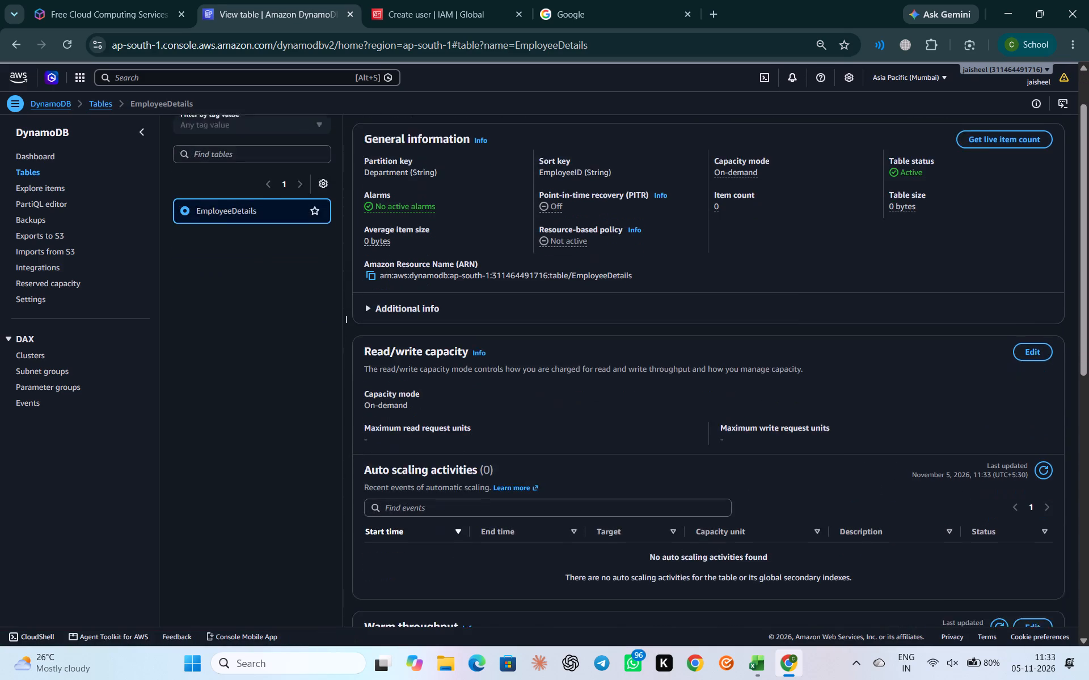
pyautogui.scroll(-1, 529, 505)
pyautogui.scroll(5, 529, 505)
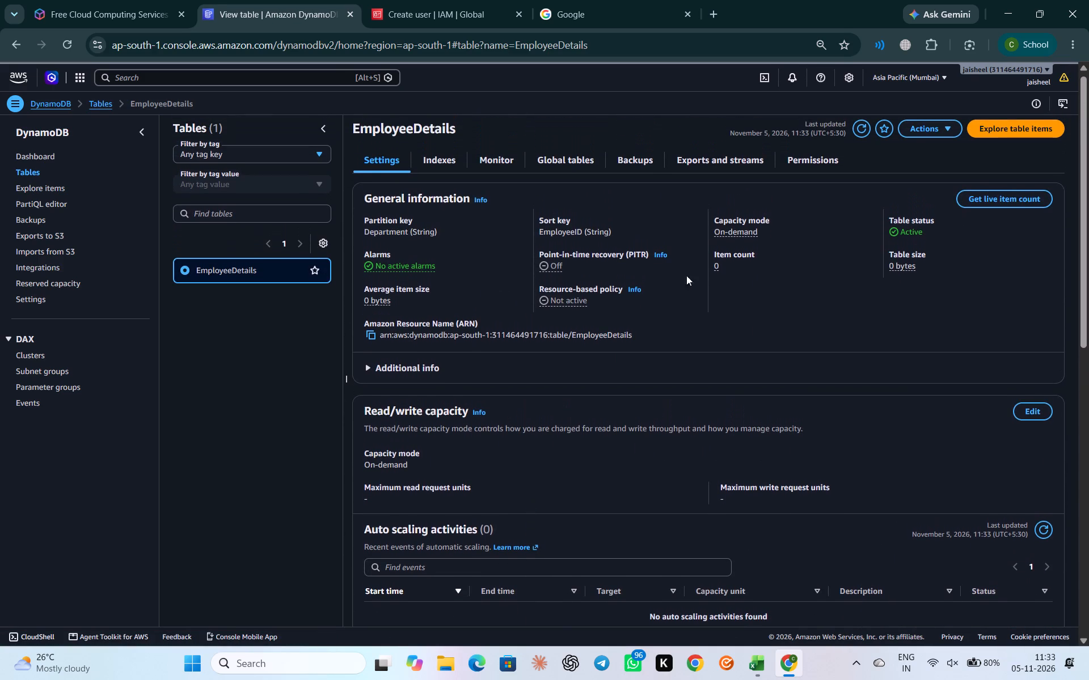
pyautogui.scroll(-3, 935, 358)
pyautogui.scroll(4, 935, 358)
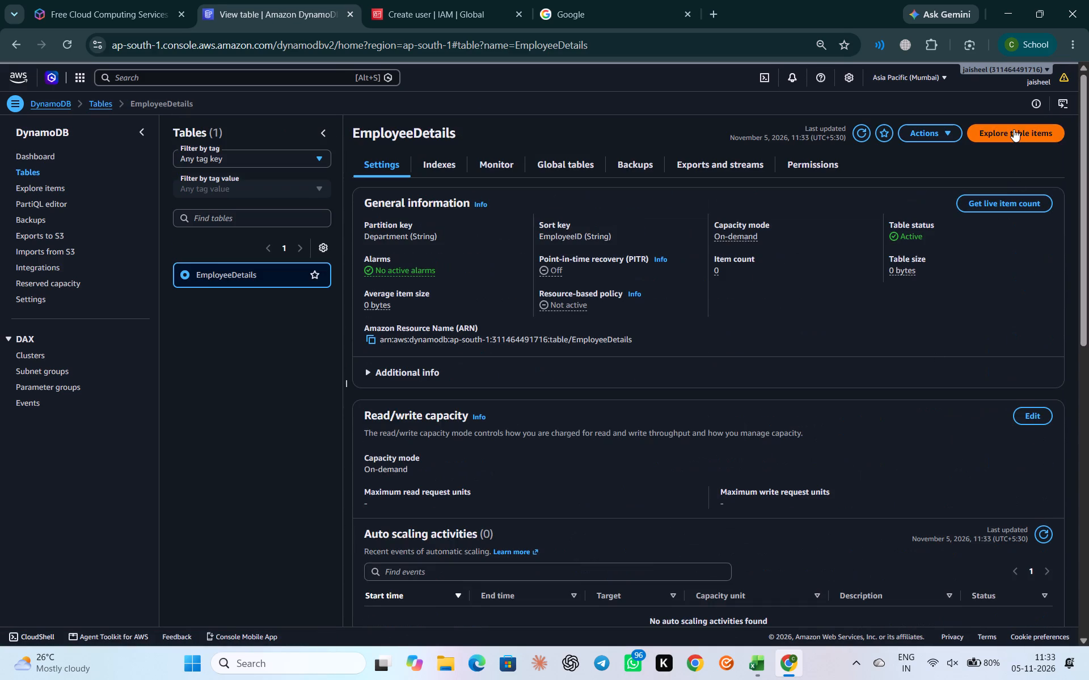
# Explore the EmployeeDetails table items, reset the salary filter and run an unfiltered scan of all employee records.
pyautogui.click(1014, 129)
pyautogui.scroll(-1, 615, 362)
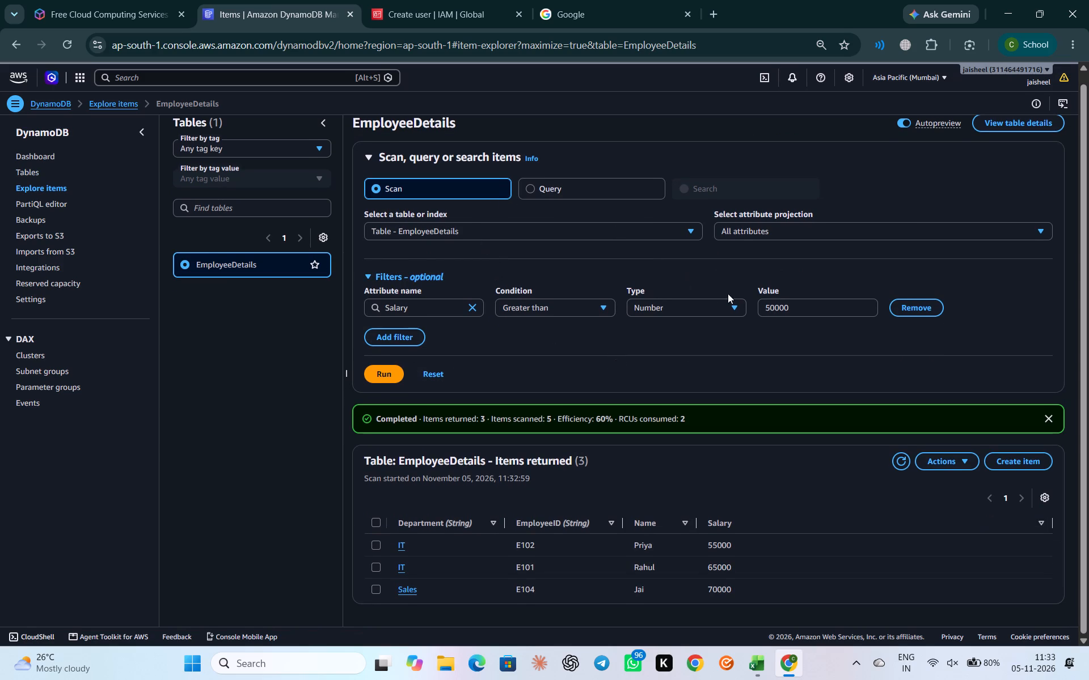
pyautogui.click(435, 378)
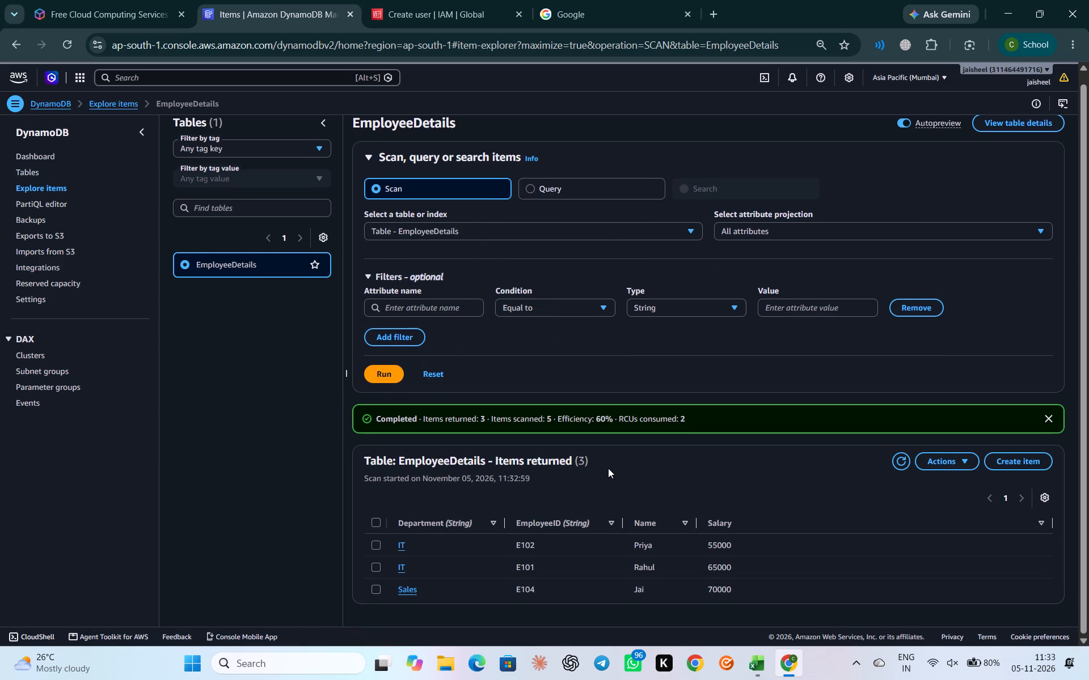
pyautogui.scroll(1, 608, 468)
pyautogui.click(382, 387)
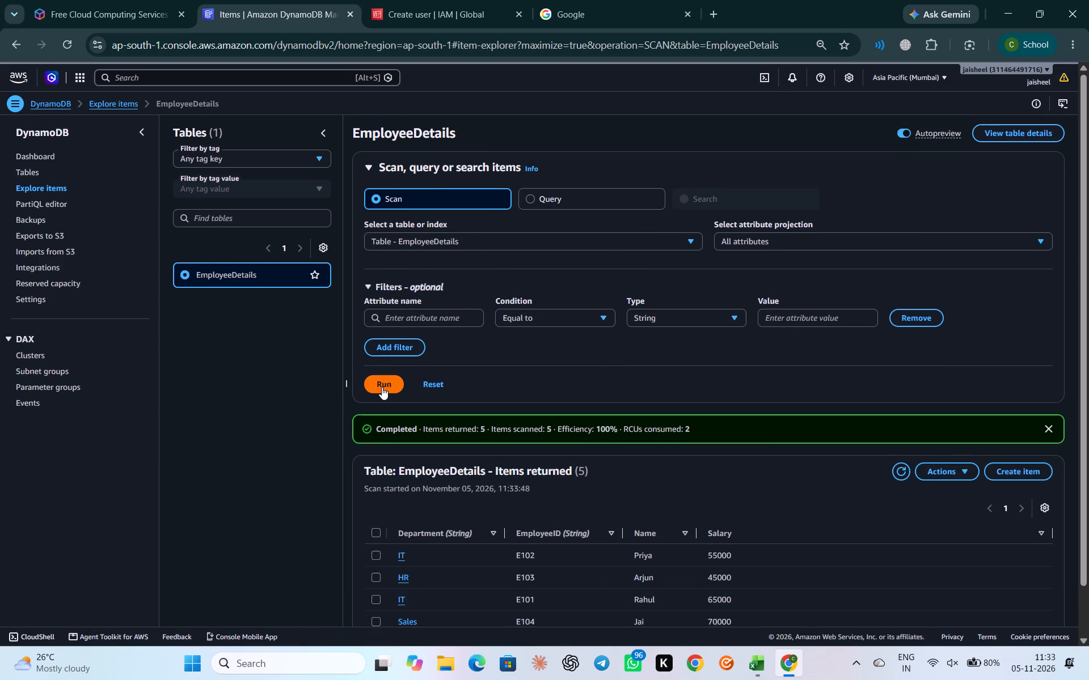
pyautogui.scroll(-1, 515, 501)
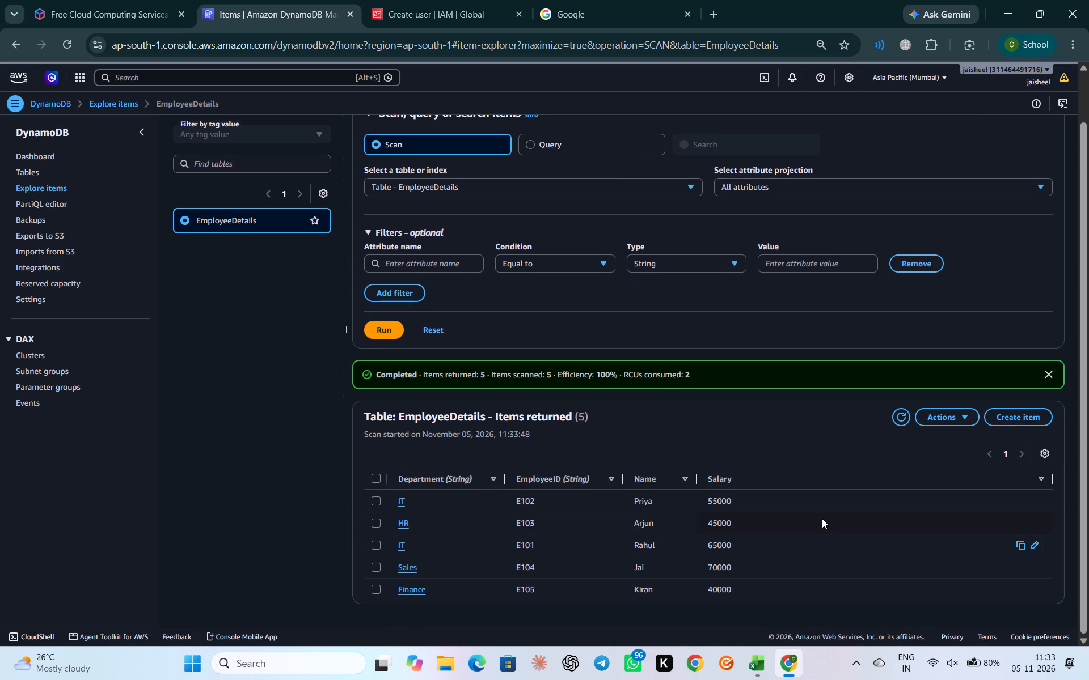
pyautogui.scroll(-1, 745, 516)
# Open the Screenshots folder in File Explorer, browse for the lab captures and open Screenshot (65) in Photos.
pyautogui.click(440, 671)
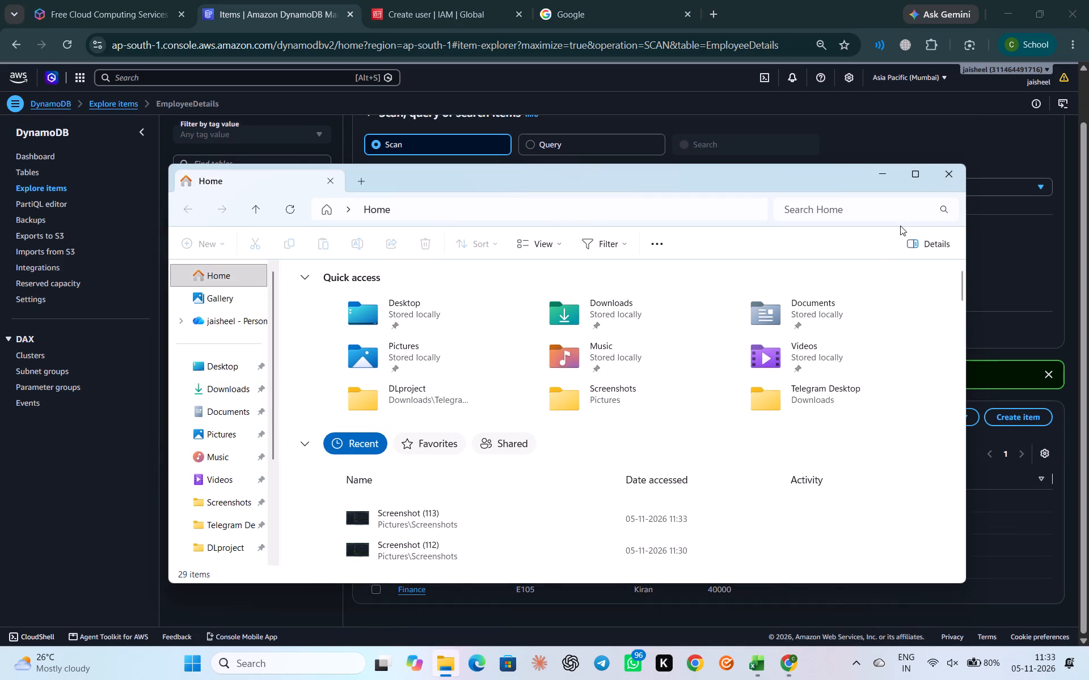
pyautogui.doubleClick(435, 373)
pyautogui.click(473, 303)
pyautogui.moveTo(473, 303); pyautogui.dragTo(592, 385)
pyautogui.scroll(-20, 592, 385)
pyautogui.scroll(-6, 592, 385)
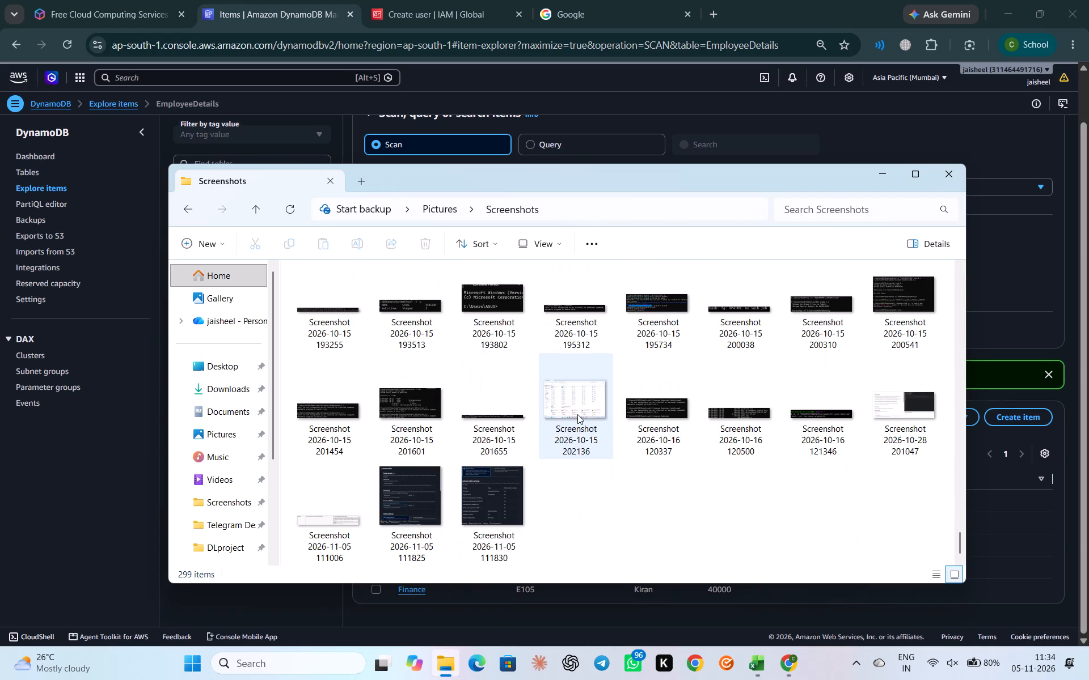
pyautogui.moveTo(572, 533); pyautogui.dragTo(611, 524)
pyautogui.click(611, 524)
pyautogui.scroll(4, 646, 465)
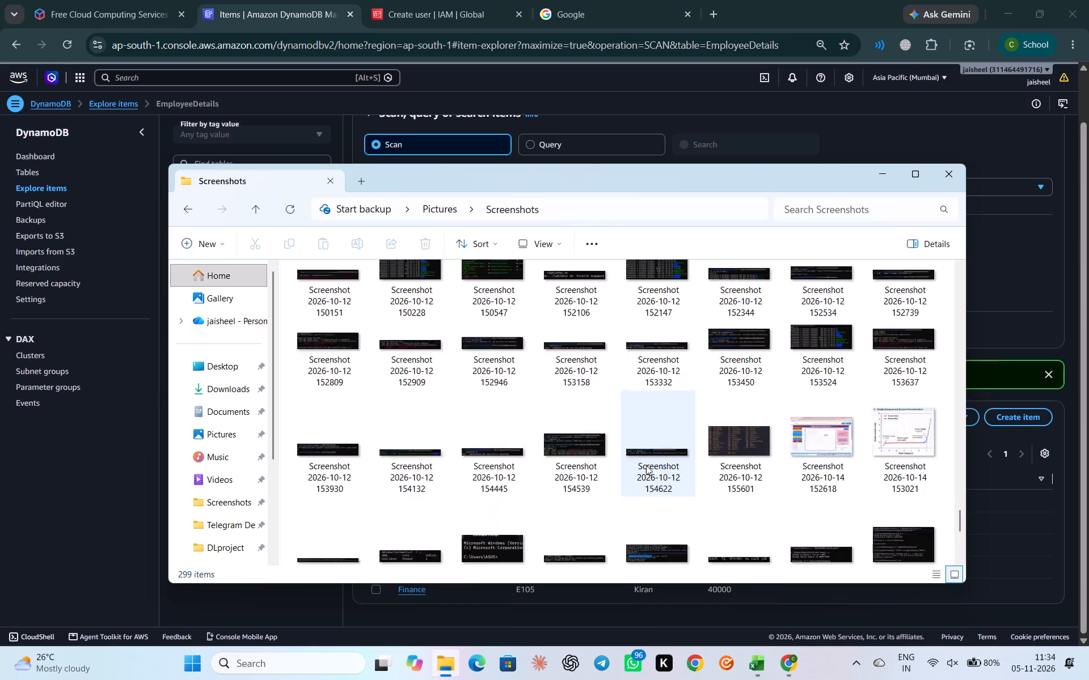
pyautogui.scroll(20, 646, 465)
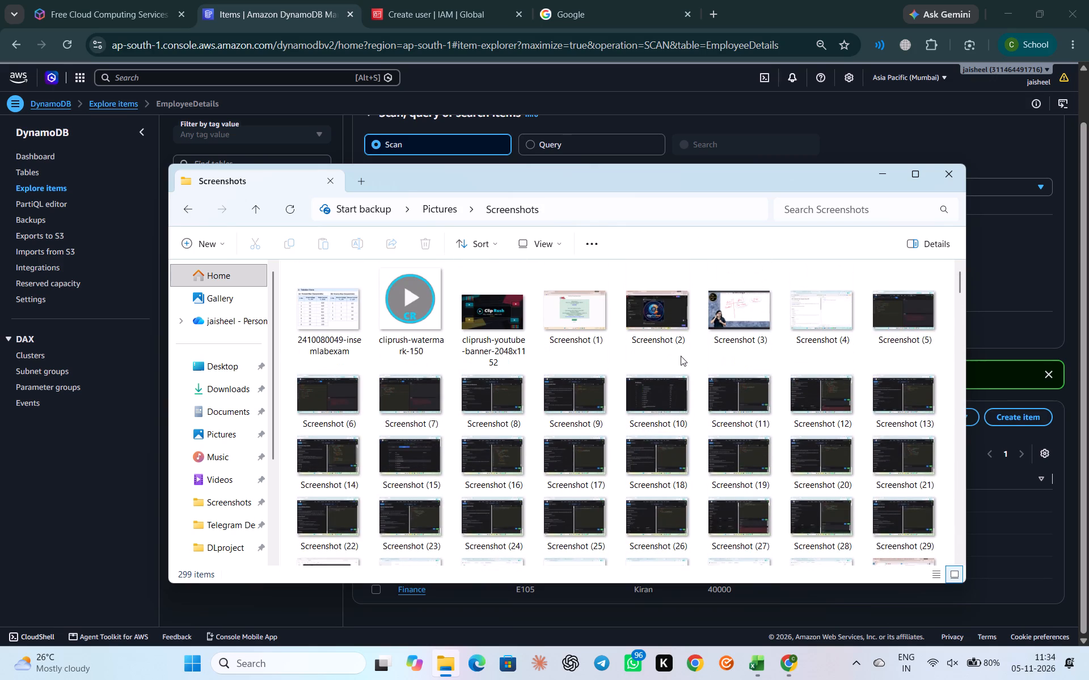
pyautogui.scroll(-3, 728, 406)
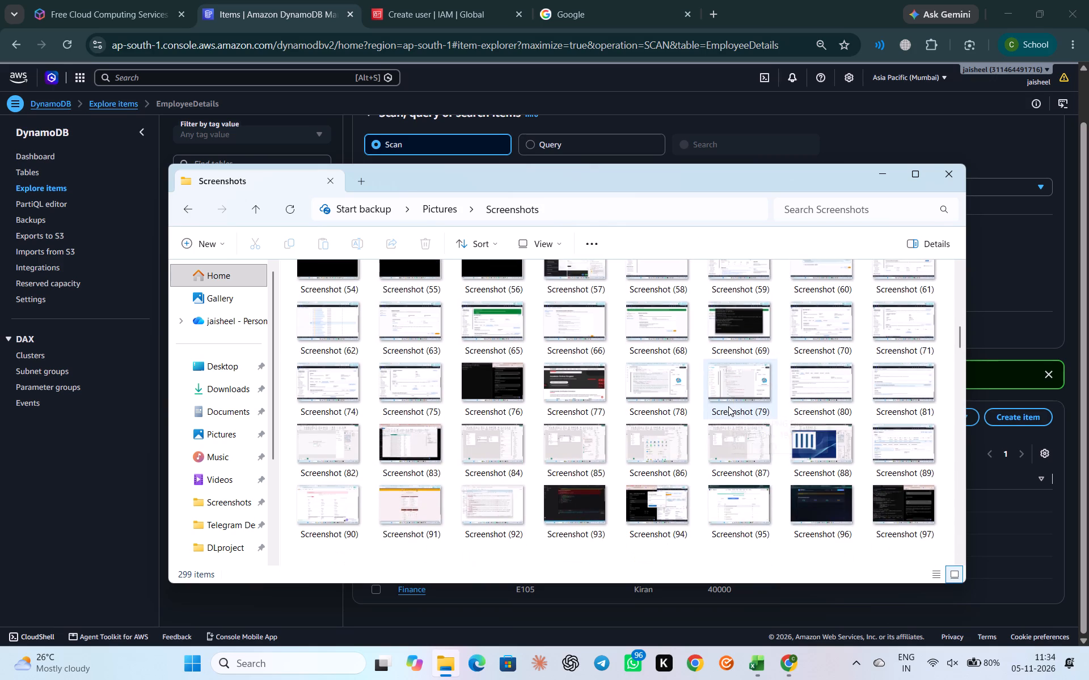
pyautogui.scroll(-4, 728, 406)
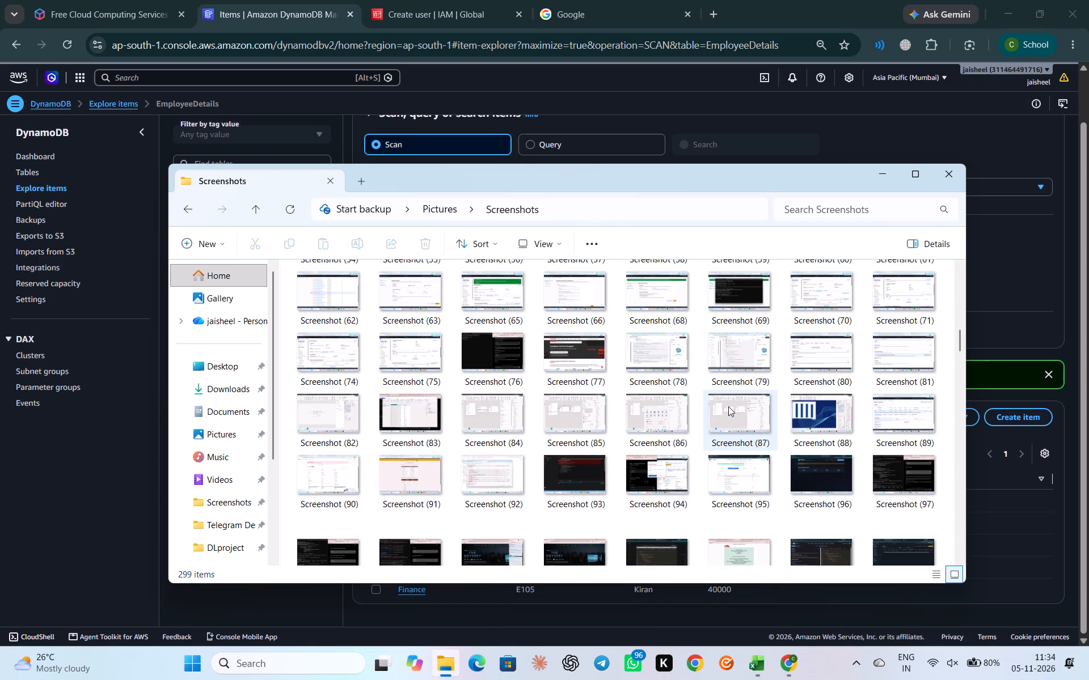
pyautogui.doubleClick(478, 301)
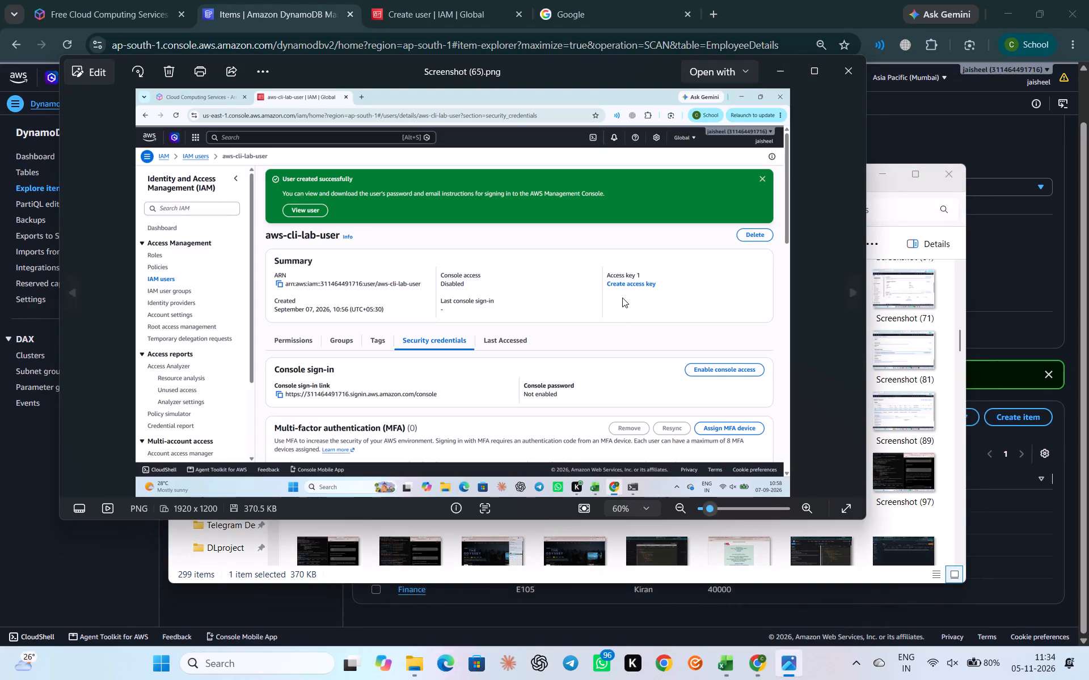
# Page through the images from Screenshot (65) onward to find and review the DynamoDB lab screenshots.
pyautogui.press('Right')
pyautogui.press('Right')
pyautogui.press('Right')
pyautogui.press('Right')
pyautogui.press('Right')
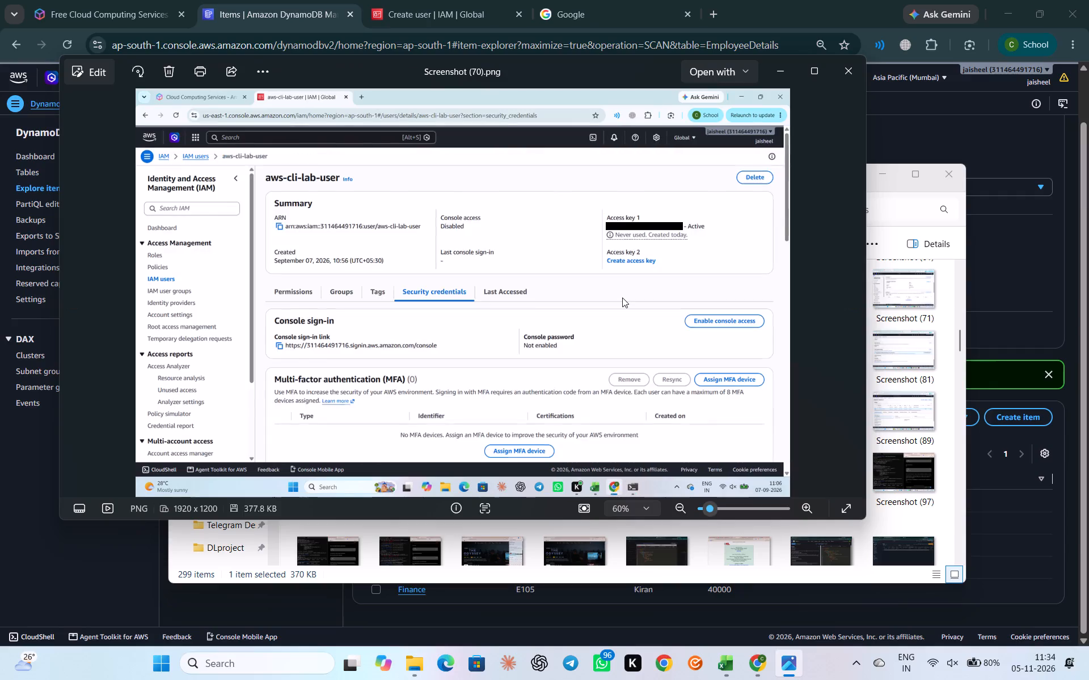
pyautogui.press('Right')
pyautogui.press('Right')
pyautogui.press('Right')
pyautogui.press('Right')
pyautogui.press('Right')
pyautogui.press('Right')
pyautogui.press('Right')
pyautogui.press('Right')
pyautogui.press('Right')
pyautogui.press('Right')
pyautogui.press('Right')
pyautogui.press('Right')
pyautogui.press('Right')
pyautogui.press('Right')
pyautogui.press('Right')
pyautogui.press('Right')
pyautogui.press('Right')
pyautogui.press('Right')
pyautogui.press('Right')
pyautogui.press('Right')
pyautogui.press('Right')
pyautogui.press('Right')
pyautogui.press('Right')
pyautogui.press('Right')
pyautogui.press('Right')
pyautogui.press('Right')
pyautogui.press('Right')
pyautogui.press('Right')
pyautogui.press('Right')
pyautogui.press('Right')
pyautogui.press('Right')
pyautogui.press('Right')
pyautogui.press('Right')
pyautogui.press('Right')
pyautogui.press('Right')
pyautogui.press('Right')
pyautogui.press('Right')
pyautogui.press('Right')
pyautogui.press('Right')
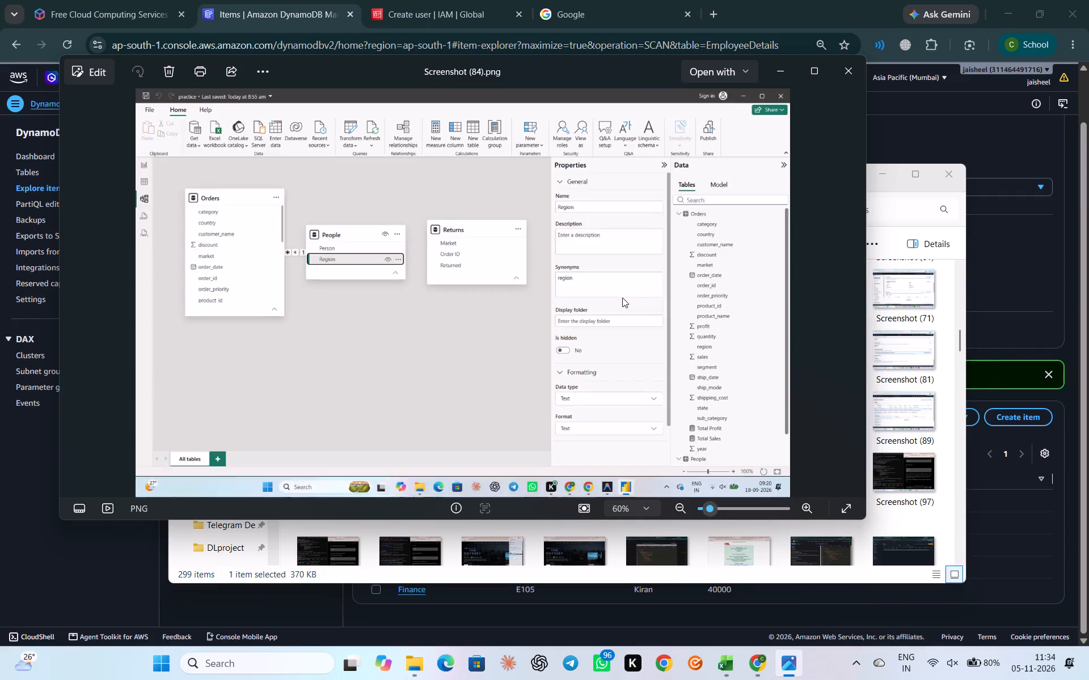
pyautogui.press('Right')
pyautogui.press('Right')
pyautogui.press('Right')
pyautogui.press('Right')
pyautogui.press('Right')
pyautogui.press('Right')
pyautogui.press('Right')
pyautogui.press('Right')
pyautogui.press('Right')
pyautogui.press('Right')
pyautogui.press('Right')
pyautogui.press('Right')
pyautogui.press('Right')
pyautogui.press('Right')
pyautogui.press('Right')
pyautogui.press('Right')
pyautogui.press('Right')
pyautogui.press('Right')
pyautogui.press('Right')
pyautogui.press('Right')
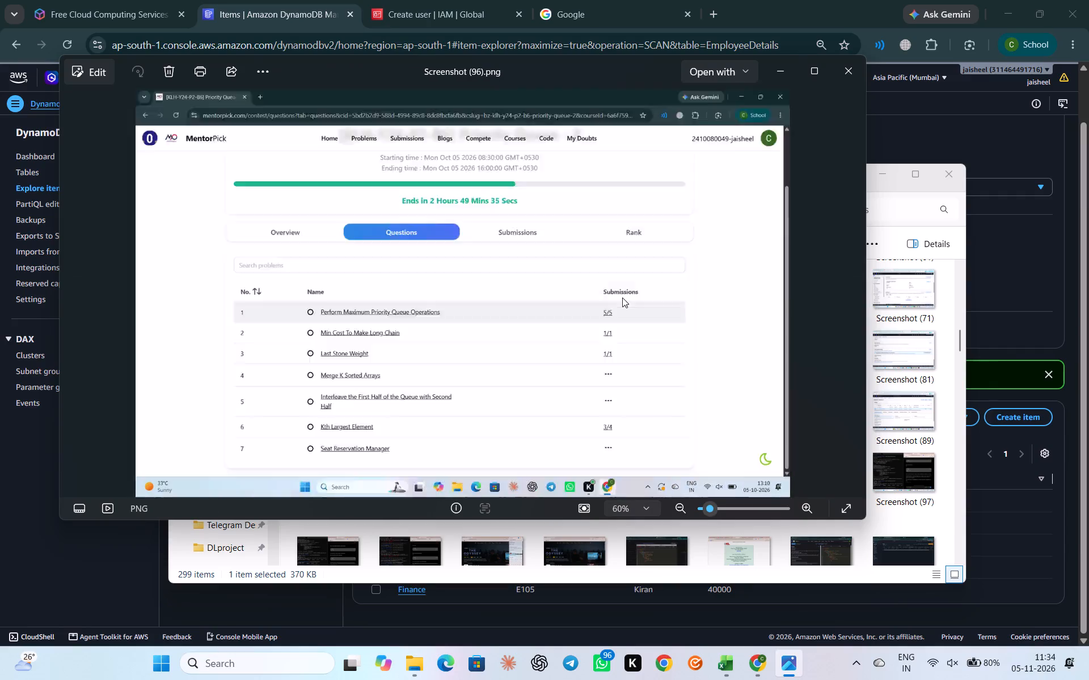
pyautogui.press('Right')
pyautogui.press('Right')
pyautogui.press('Right')
pyautogui.press('Right')
pyautogui.press('Right')
pyautogui.press('Right')
pyautogui.press('Right')
pyautogui.press('Right')
pyautogui.press('Right')
pyautogui.press('Right')
pyautogui.press('Right')
pyautogui.press('Right')
pyautogui.press('Right')
pyautogui.press('Right')
pyautogui.press('Right')
pyautogui.press('Right')
pyautogui.press('Right')
pyautogui.press('Right')
pyautogui.press('Right')
pyautogui.press('Right')
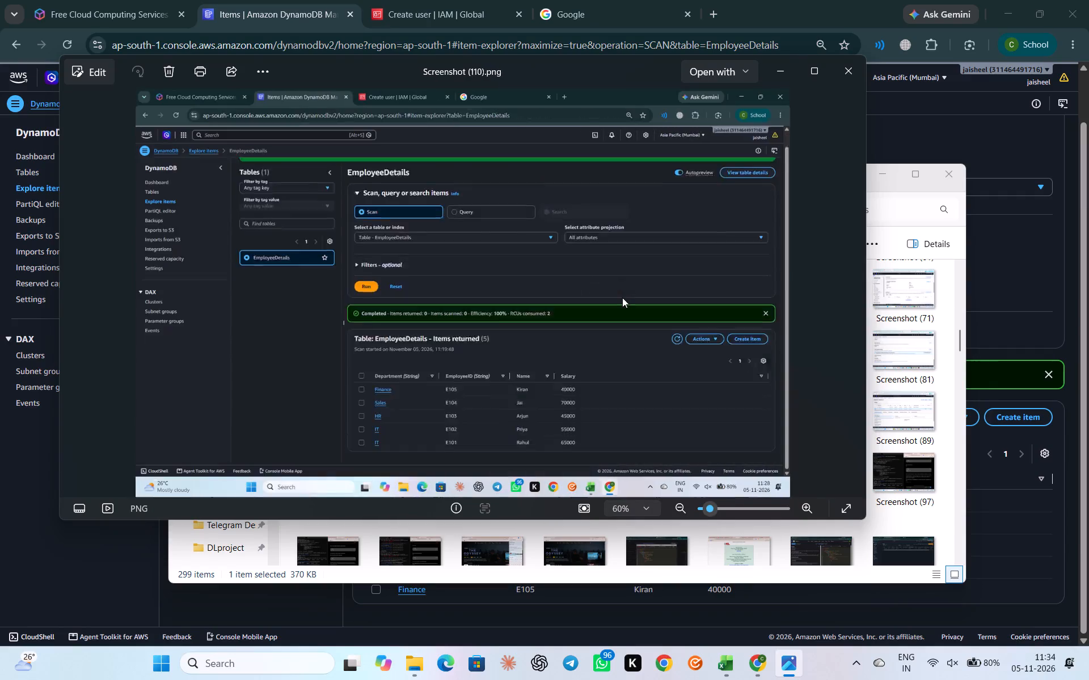
pyautogui.press('Right')
pyautogui.press('Left')
pyautogui.press('Left')
pyautogui.press('Left')
pyautogui.press('Left')
pyautogui.press('Left')
pyautogui.press('Left')
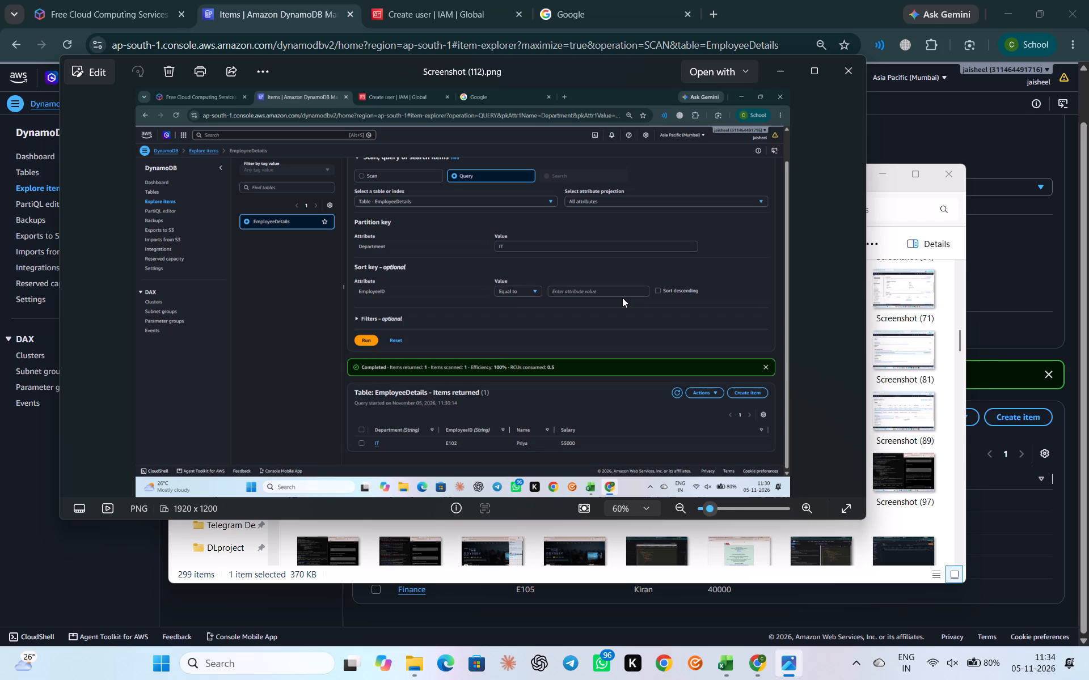
pyautogui.press('Left')
pyautogui.press('Left')
pyautogui.press('Left')
pyautogui.press('Left')
pyautogui.press('Left')
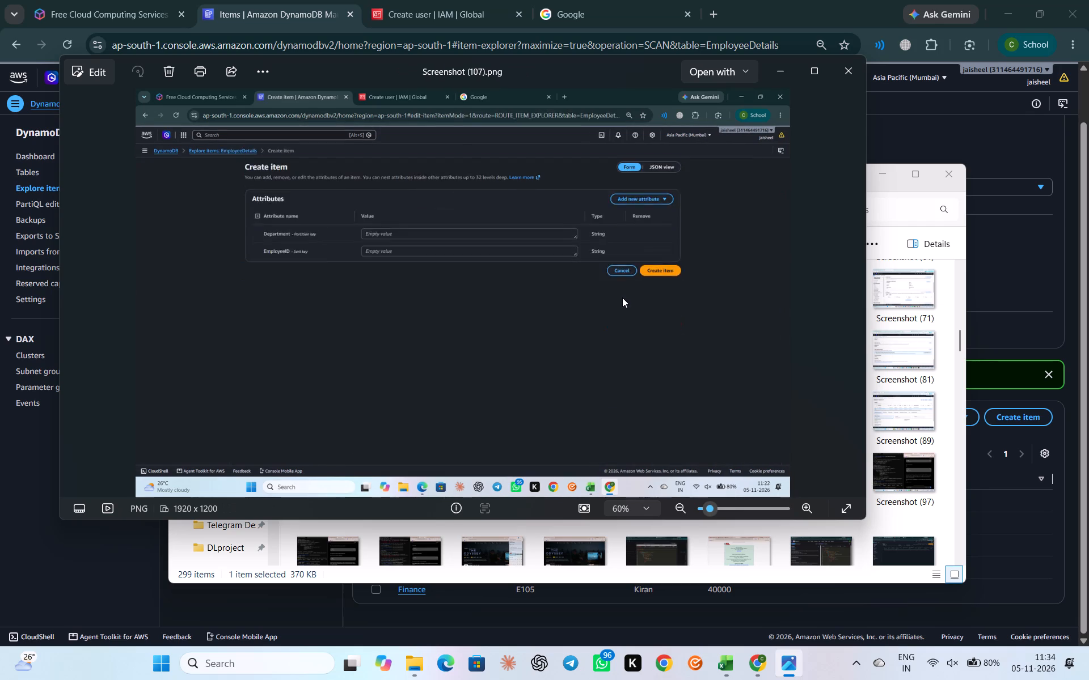
pyautogui.press('Left')
pyautogui.press('Left')
pyautogui.press('Left')
pyautogui.press('Left')
pyautogui.press('Right')
pyautogui.press('Right')
pyautogui.press('Right')
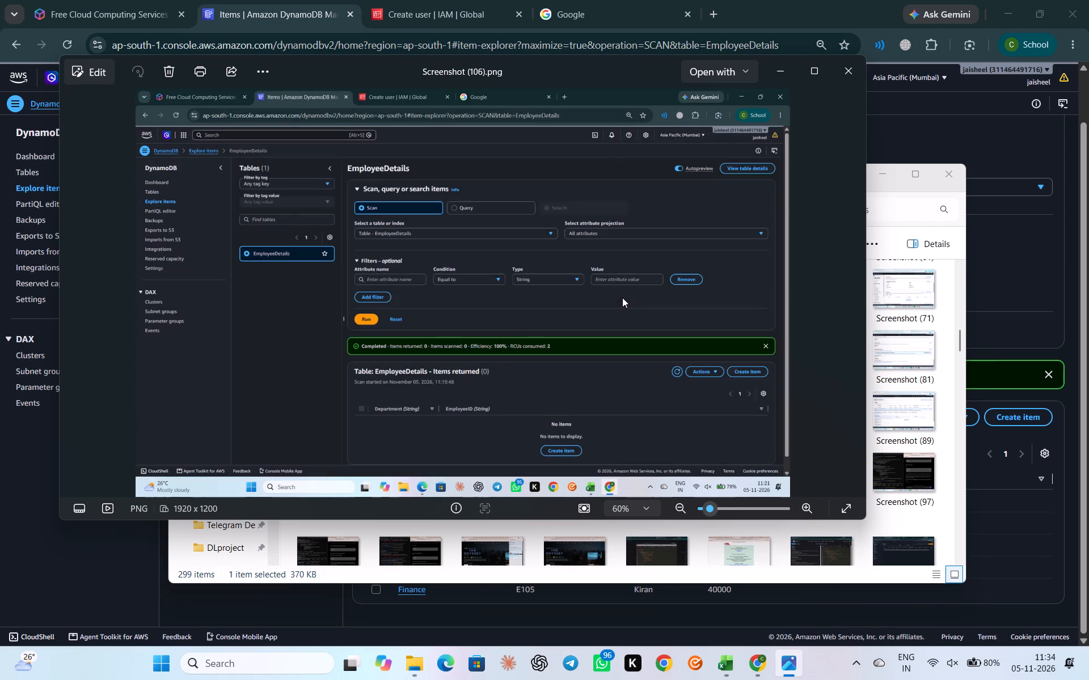
# Delete Screenshot (105), Screenshot (106) and Screenshot (107), turning off the deletion warning.
pyautogui.press('Left')
pyautogui.press('Delete')
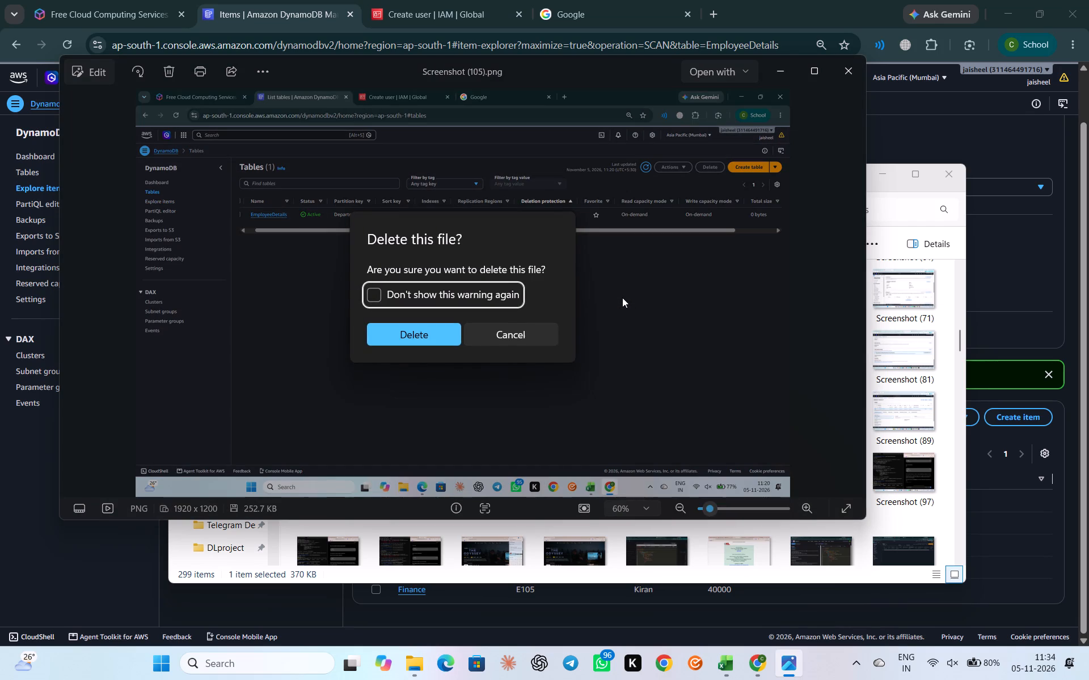
pyautogui.press('Return')
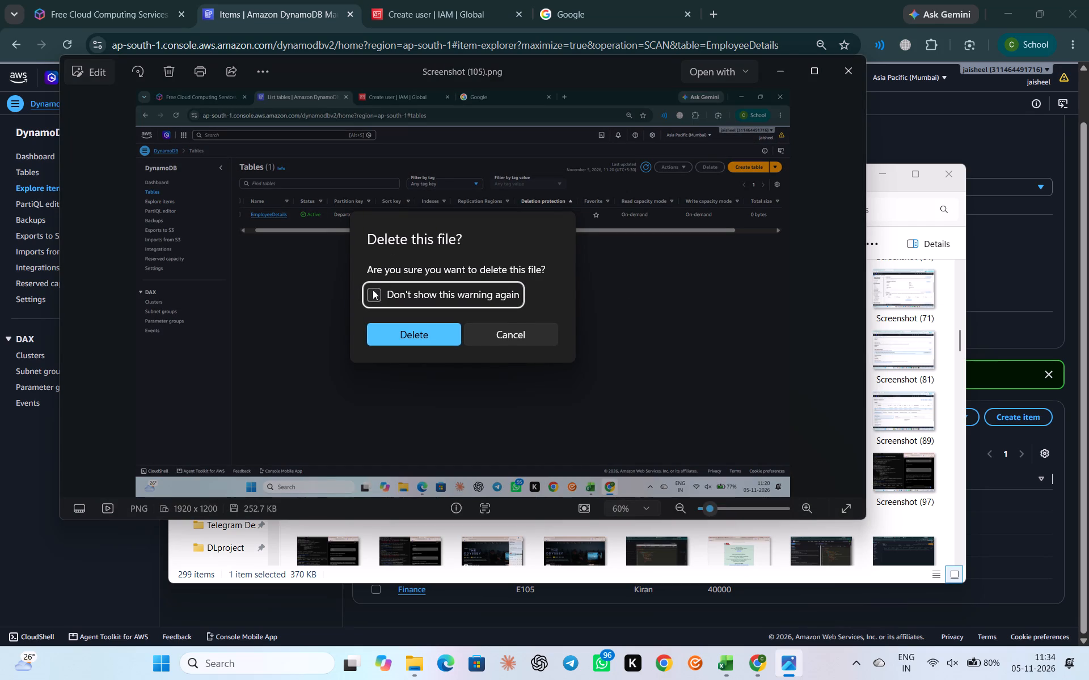
pyautogui.click(373, 290)
pyautogui.click(402, 334)
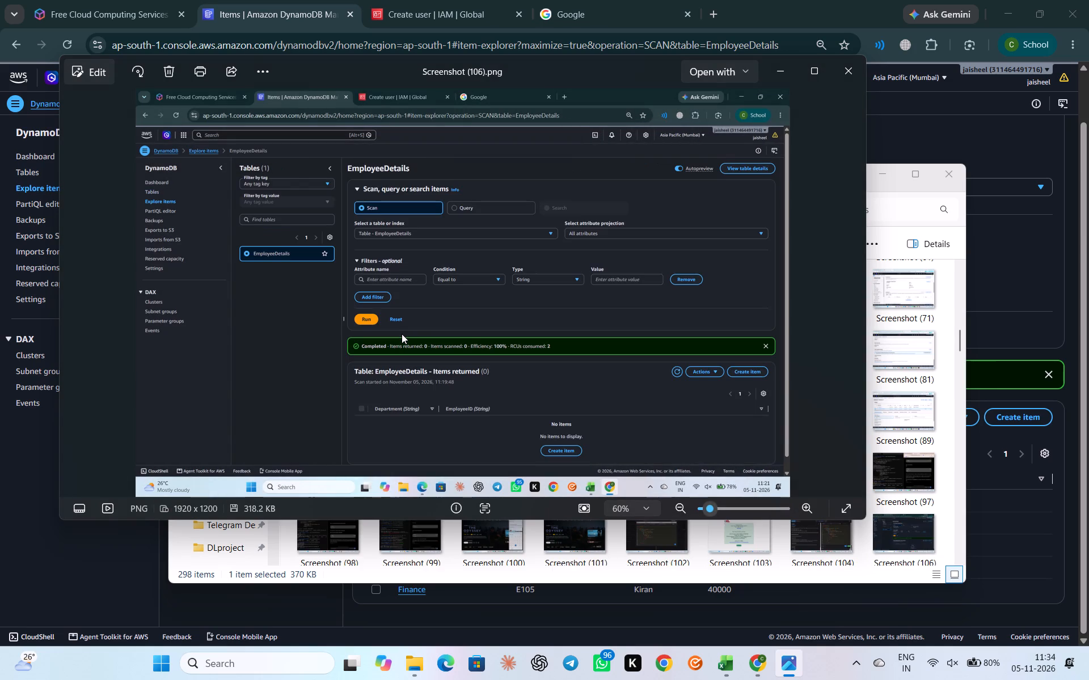
pyautogui.press('Delete')
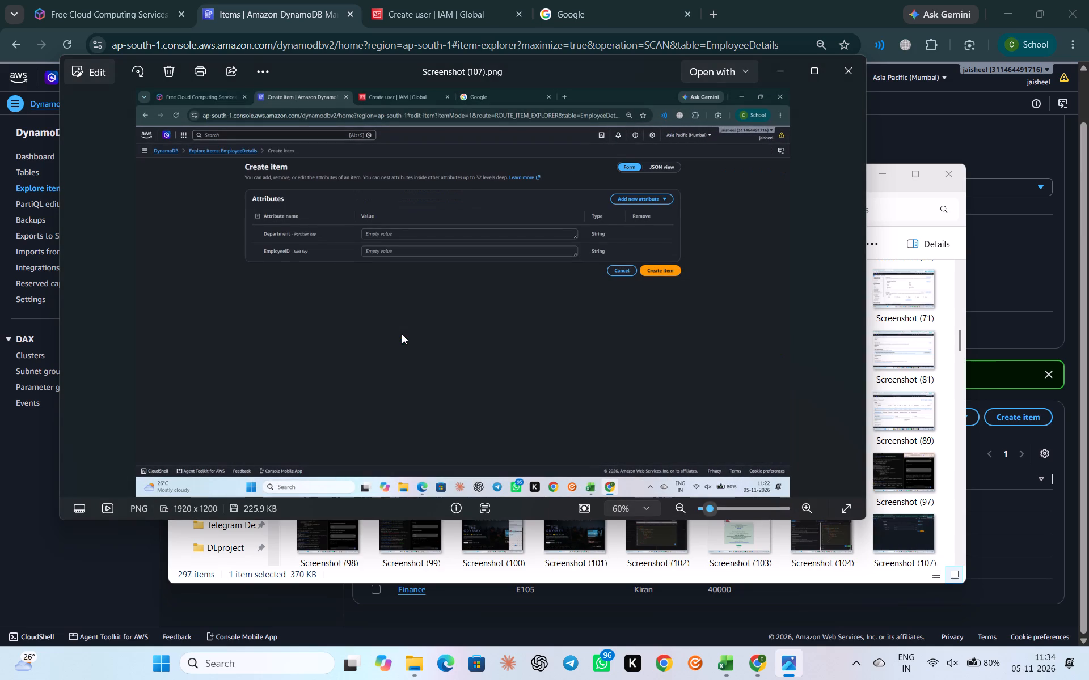
pyautogui.press('Delete')
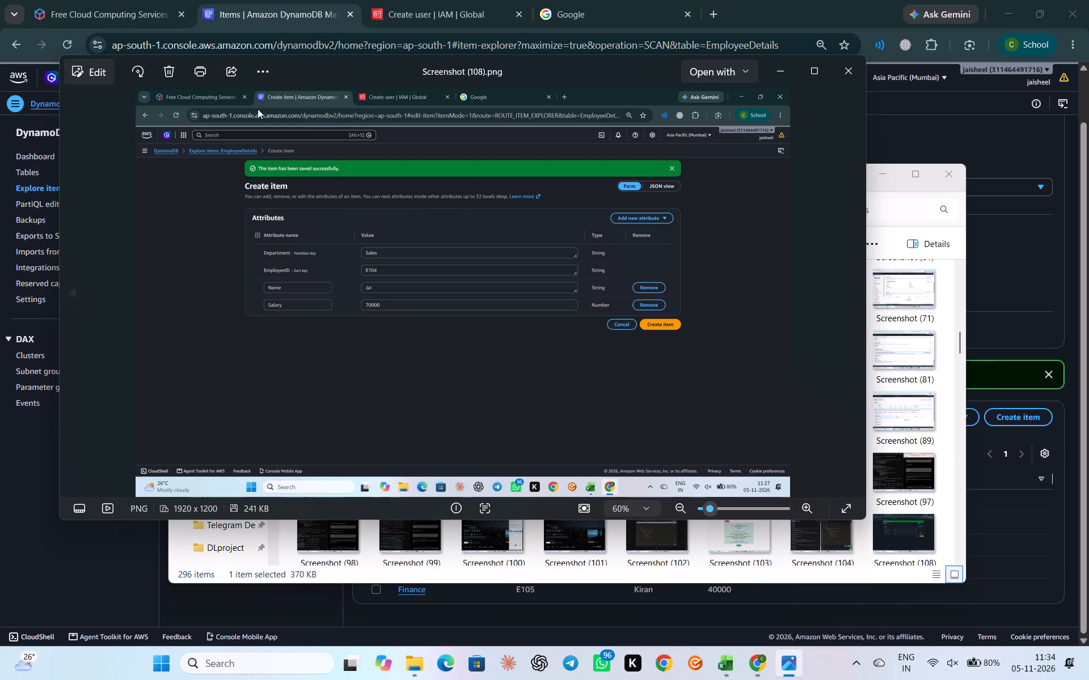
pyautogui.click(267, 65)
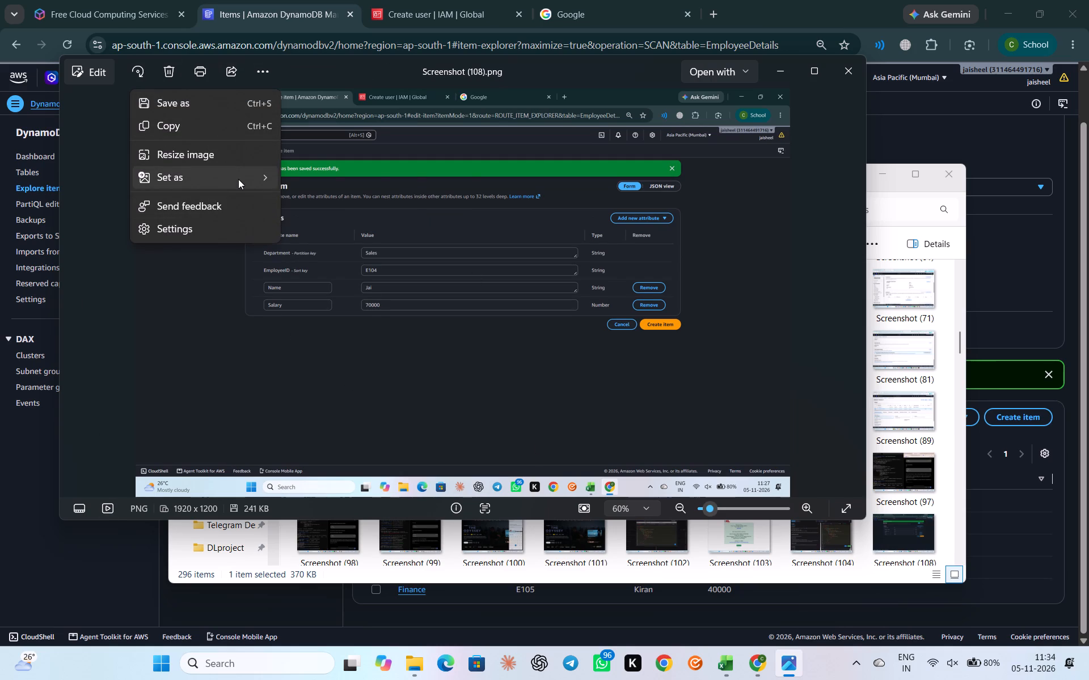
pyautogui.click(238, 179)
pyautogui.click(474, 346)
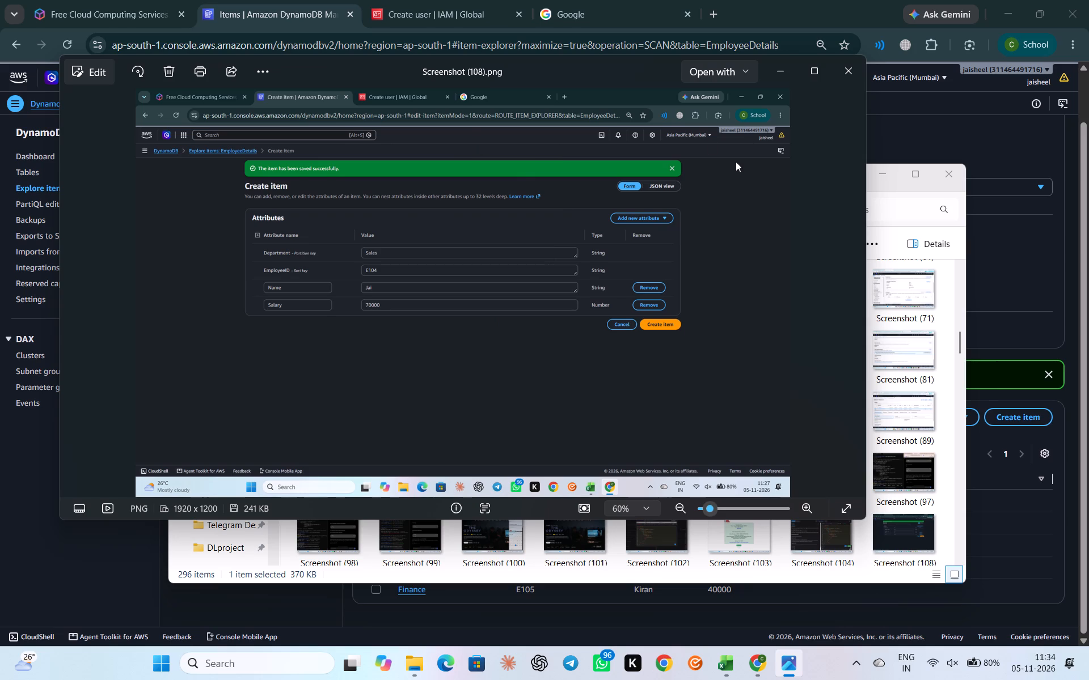
# Review the remaining DynamoDB captures, delete Screenshot (112) showing the IT department query, and put away the Photos and File Explorer windows.
pyautogui.press('Right')
pyautogui.press('Right')
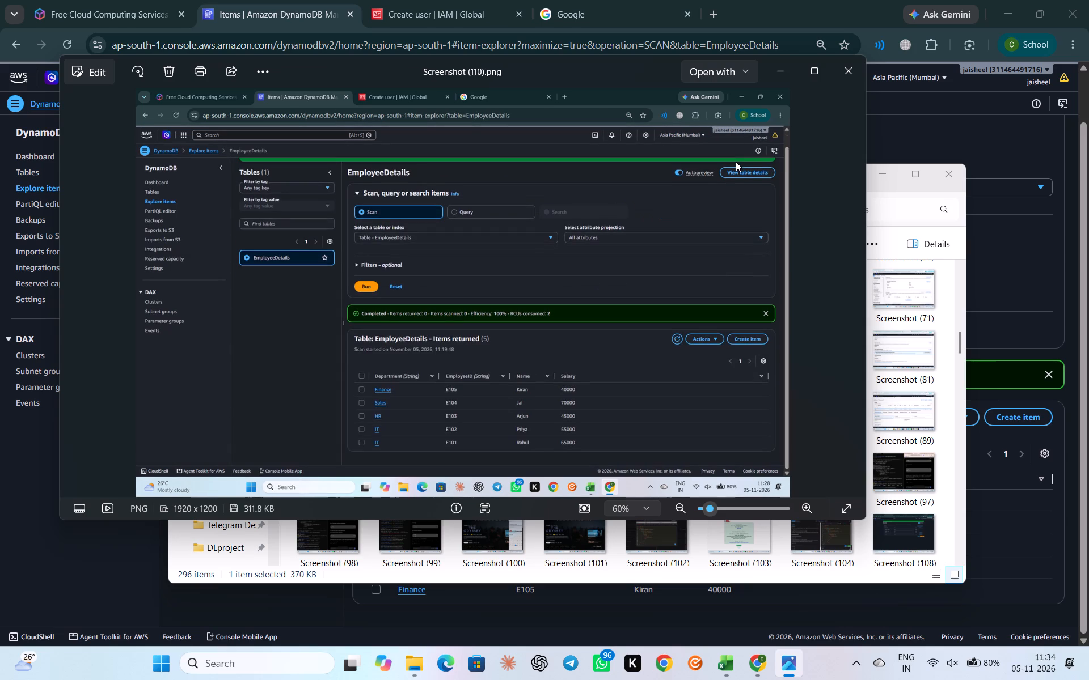
pyautogui.press('Right')
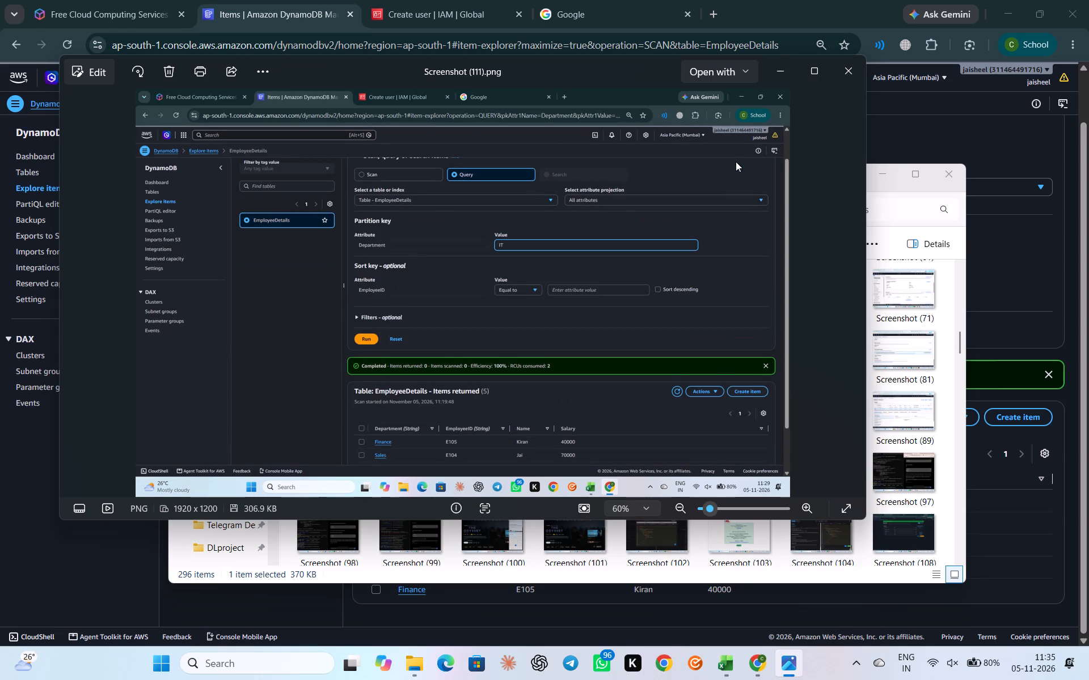
pyautogui.press('Right')
pyautogui.press('Right')
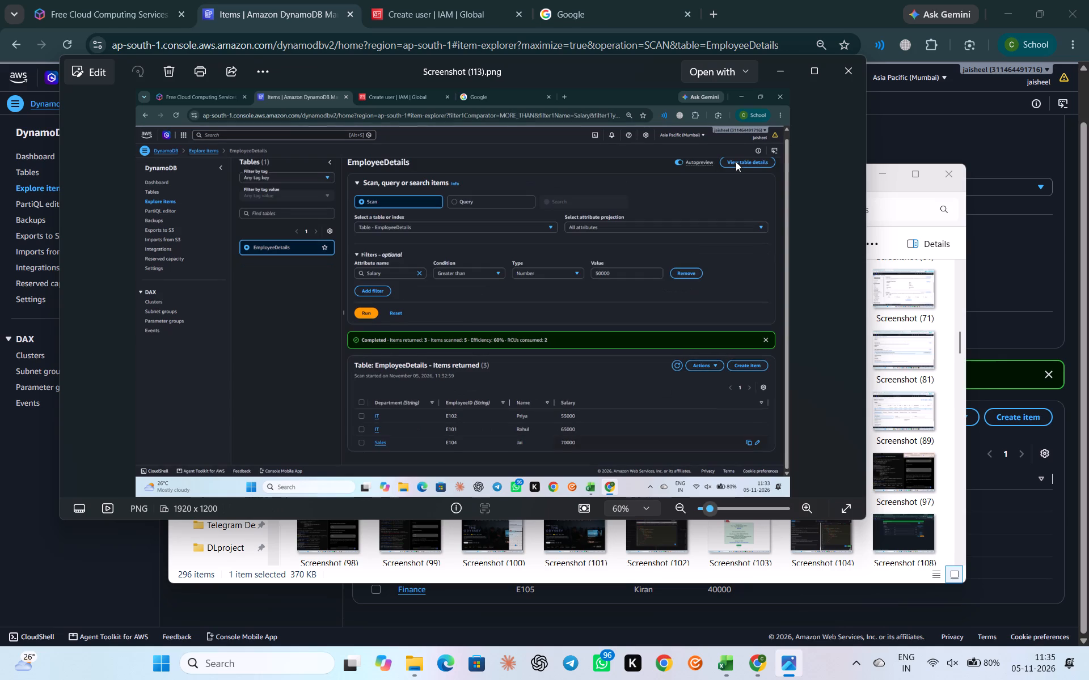
pyautogui.press('Left')
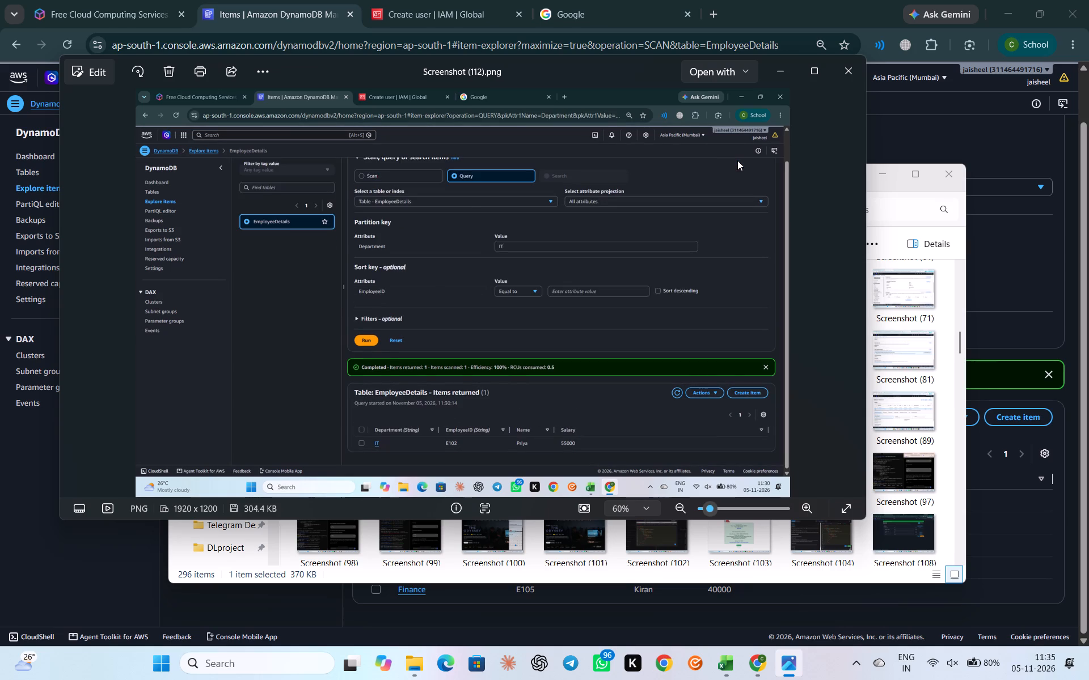
pyautogui.press('Delete')
pyautogui.press('Right')
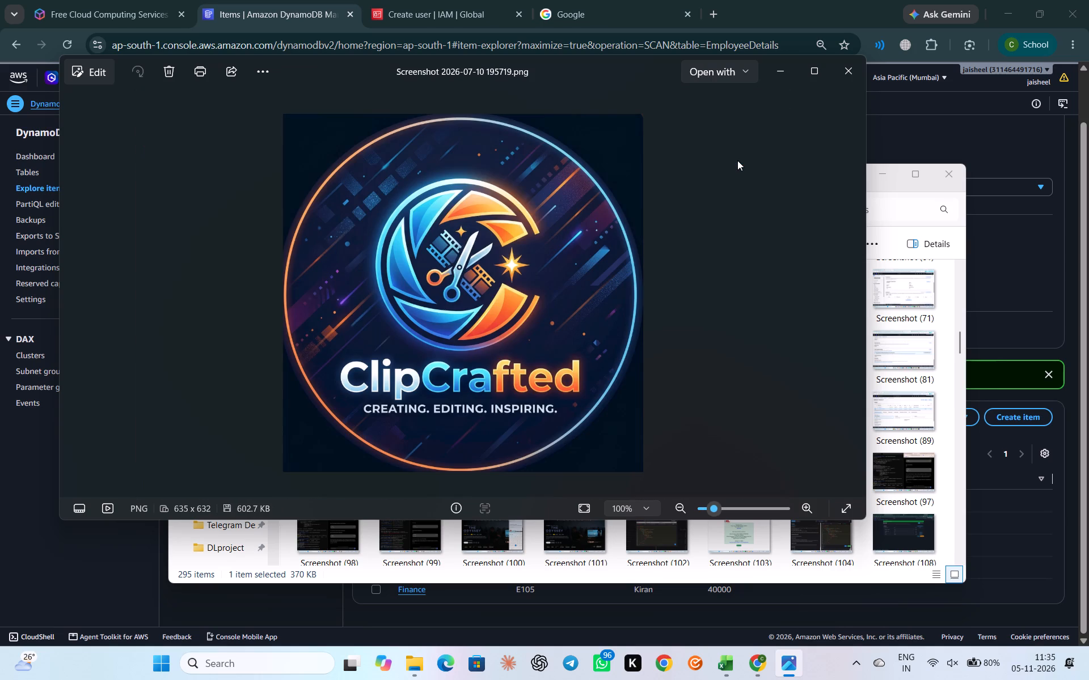
pyautogui.click(779, 65)
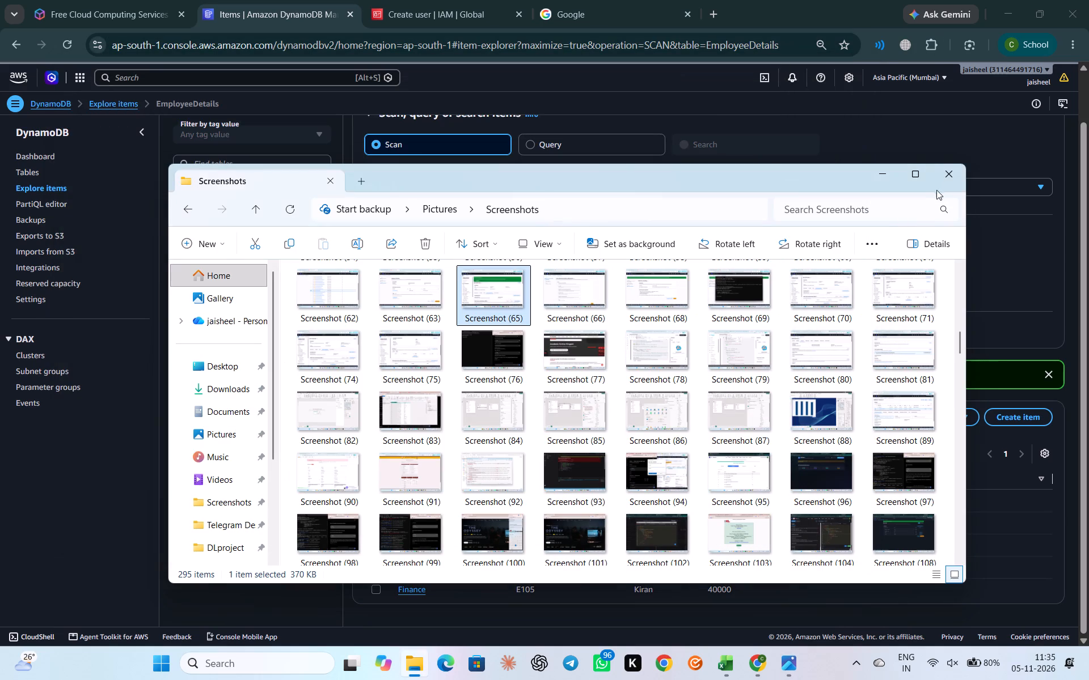
pyautogui.click(957, 170)
pyautogui.scroll(-1, 605, 337)
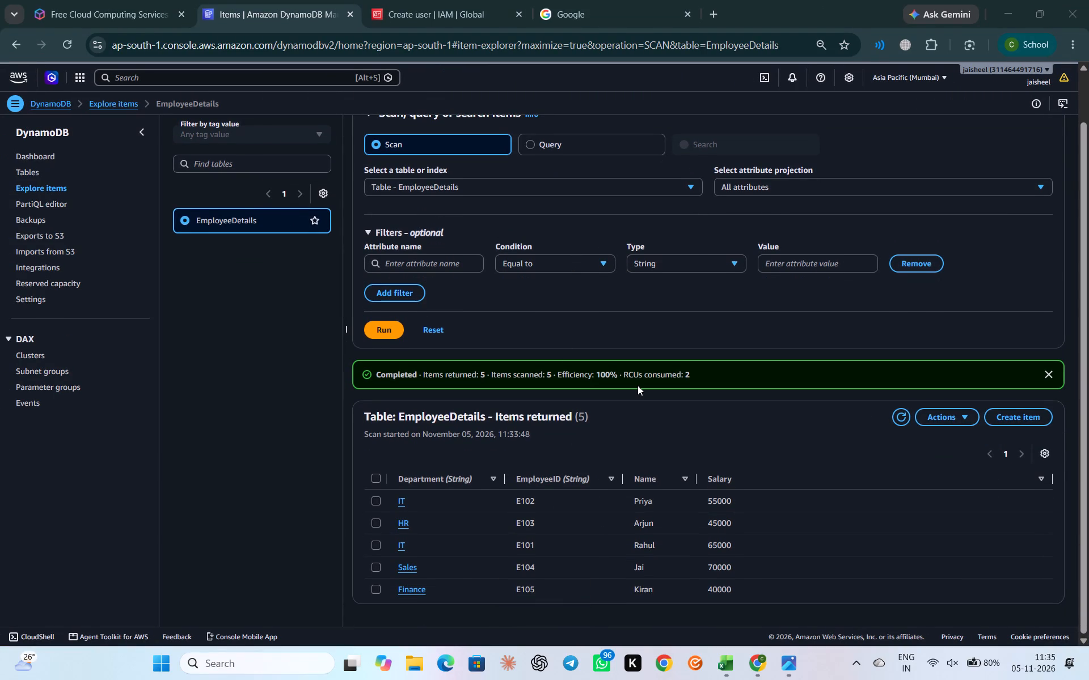
# Switch to the AIDS-InSem-2-QP-SOA workbook in Excel and examine question 10's tasks and the neighbouring column.
pyautogui.click(732, 657)
pyautogui.hscroll(1, 428, 465)
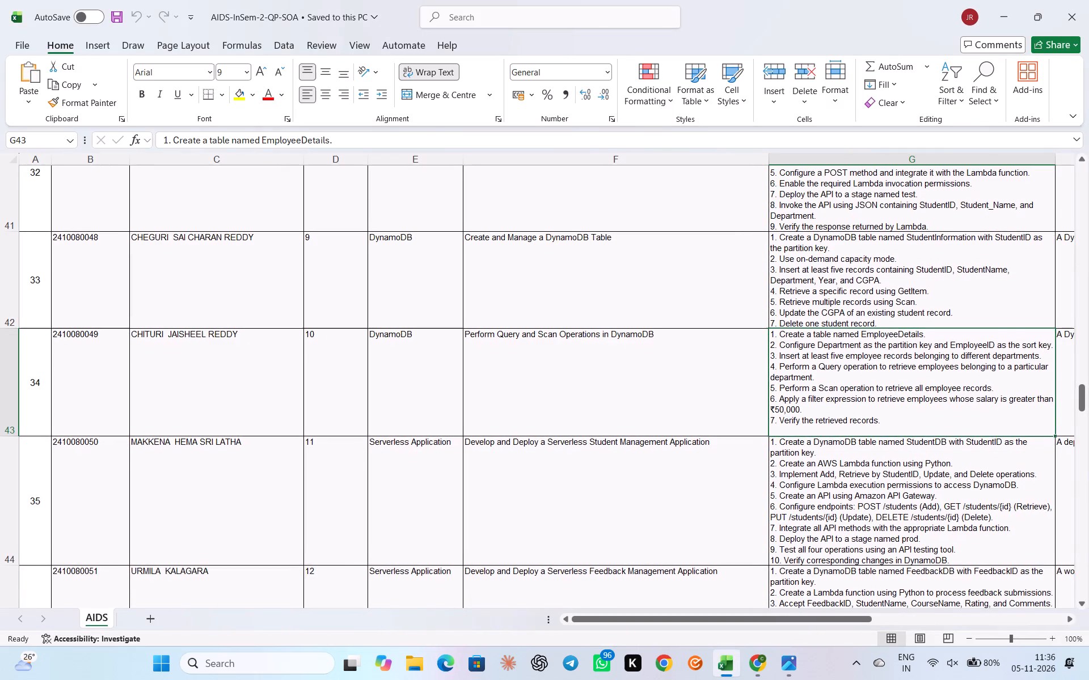
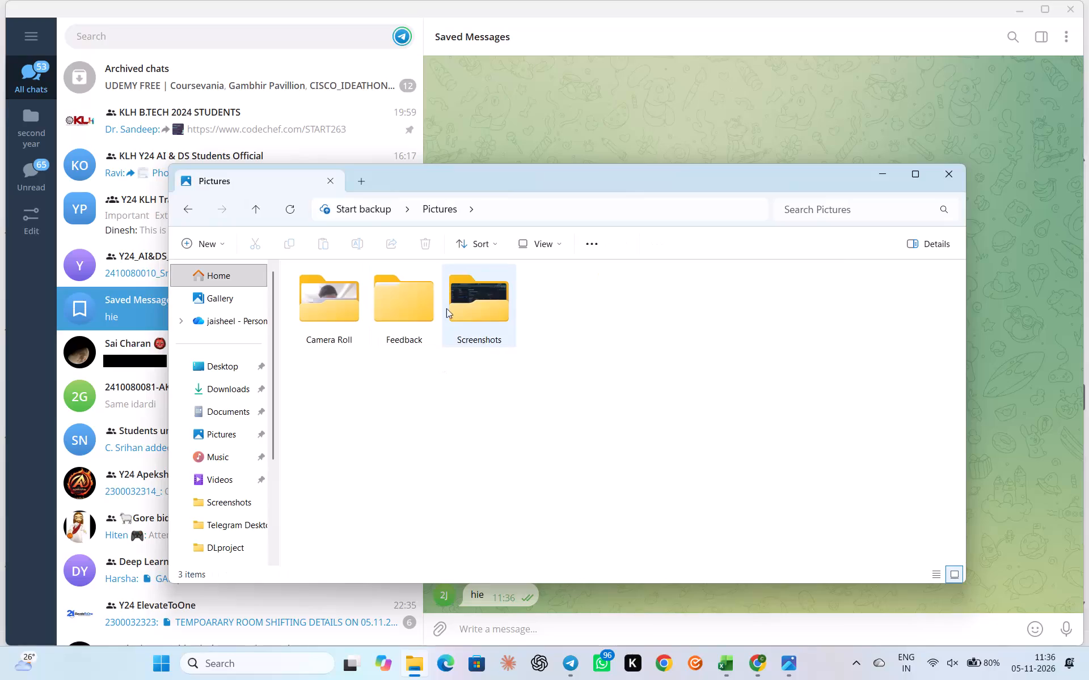
# Open the Screenshots folder in Pictures and view Screenshot (65) in the photo viewer.
pyautogui.doubleClick(467, 308)
pyautogui.scroll(-7, 569, 403)
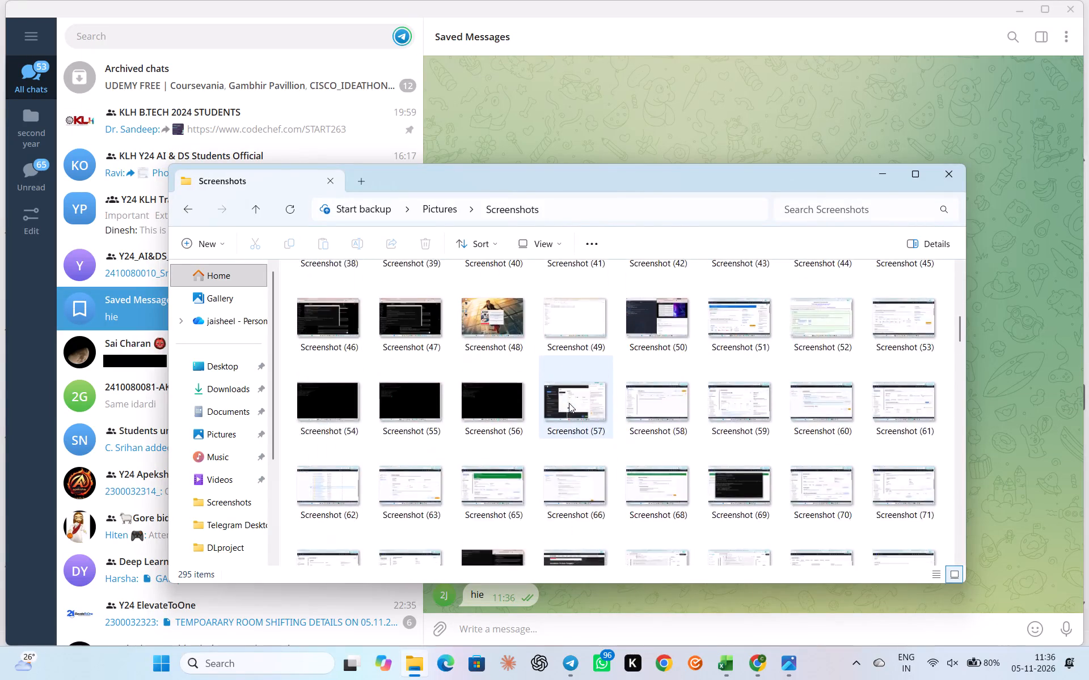
pyautogui.scroll(-4, 569, 403)
pyautogui.scroll(2, 569, 403)
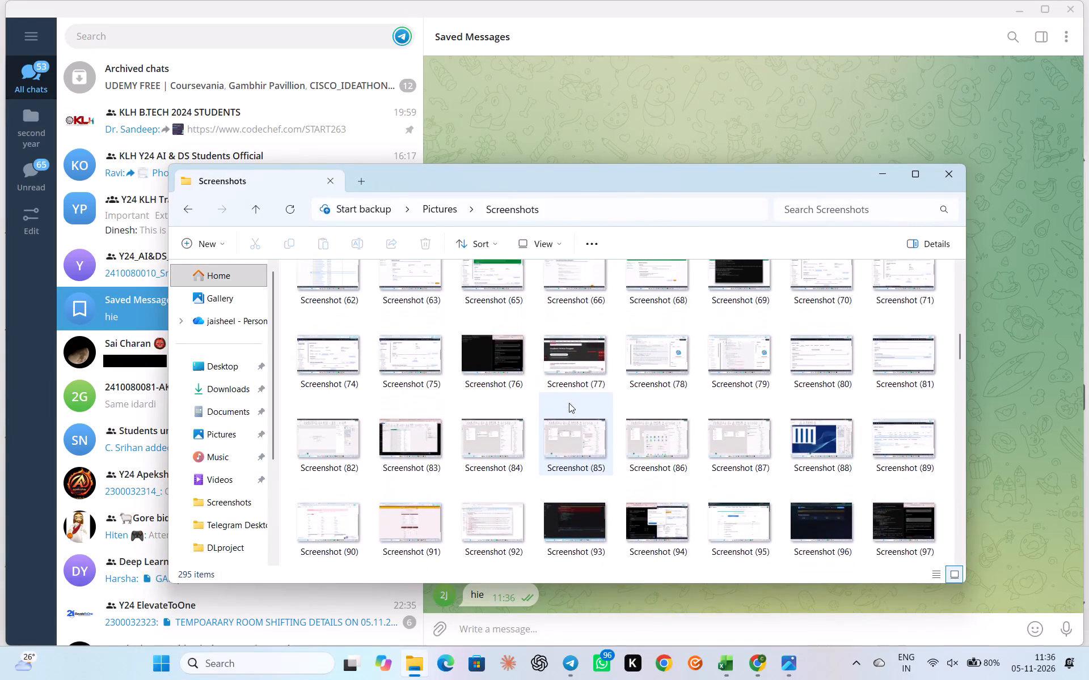
pyautogui.scroll(1, 569, 403)
pyautogui.doubleClick(479, 320)
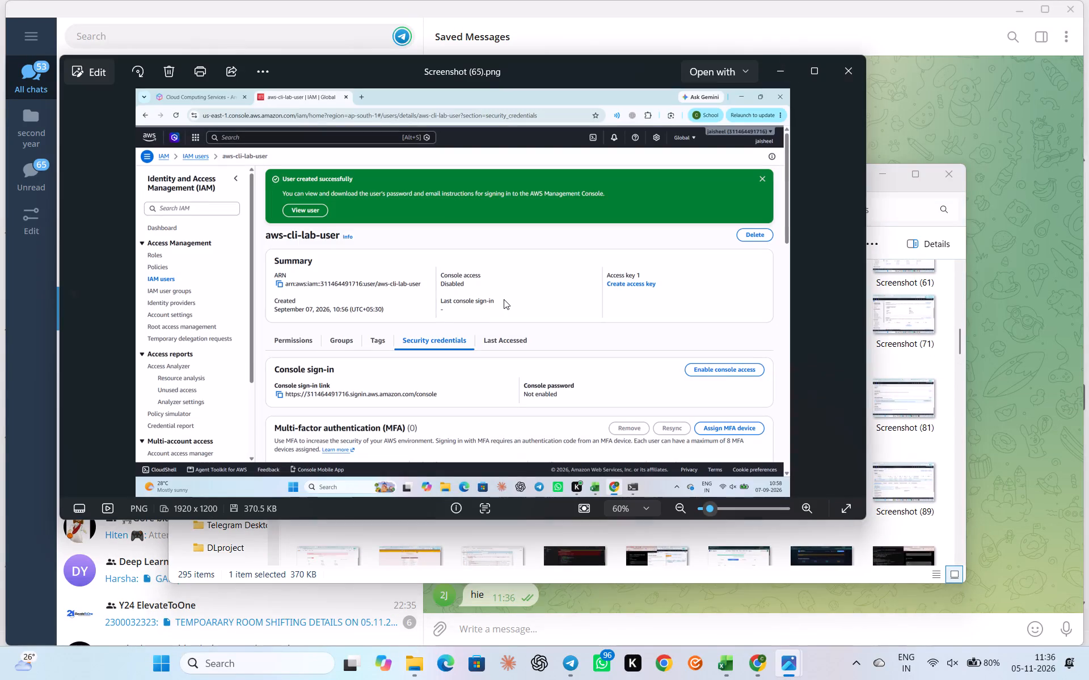
# Browse forward from Screenshot (65) through the older captures to the DynamoDB lab screenshots.
pyautogui.press('Right')
pyautogui.press('Right')
pyautogui.press('Right')
pyautogui.press('Right')
pyautogui.press('Right')
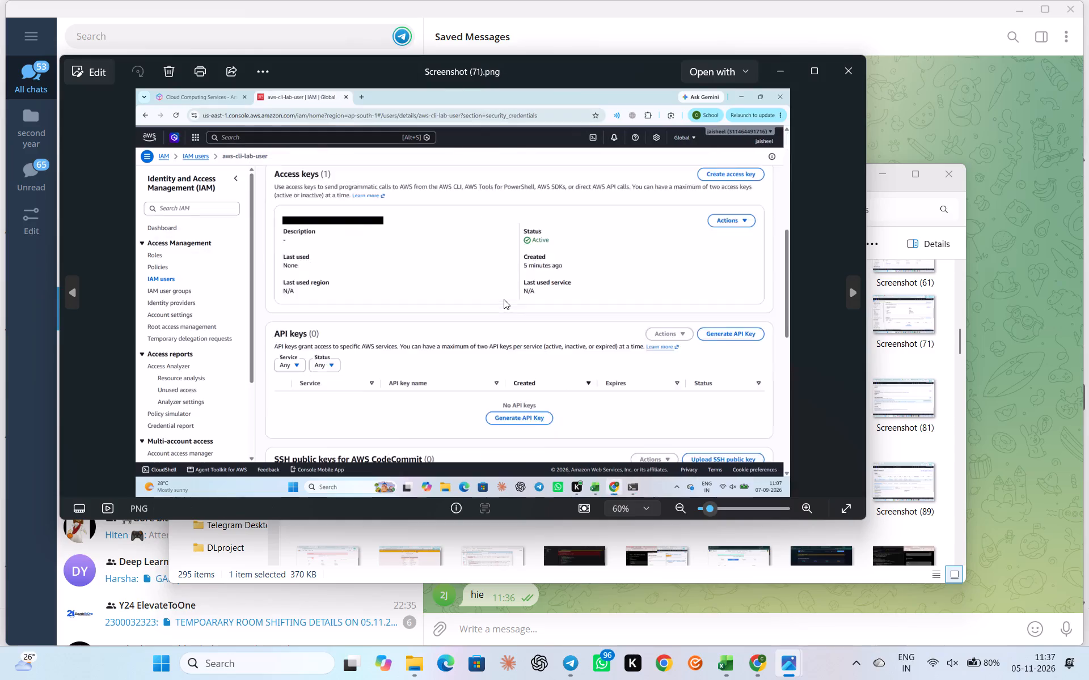
pyautogui.press('Right')
pyautogui.press('Right')
pyautogui.press('Right')
pyautogui.press('Right')
pyautogui.press('Right')
pyautogui.press('Right')
pyautogui.press('Right')
pyautogui.press('Right')
pyautogui.press('Right')
pyautogui.press('Right')
pyautogui.press('Right')
pyautogui.press('Right')
pyautogui.press('Right')
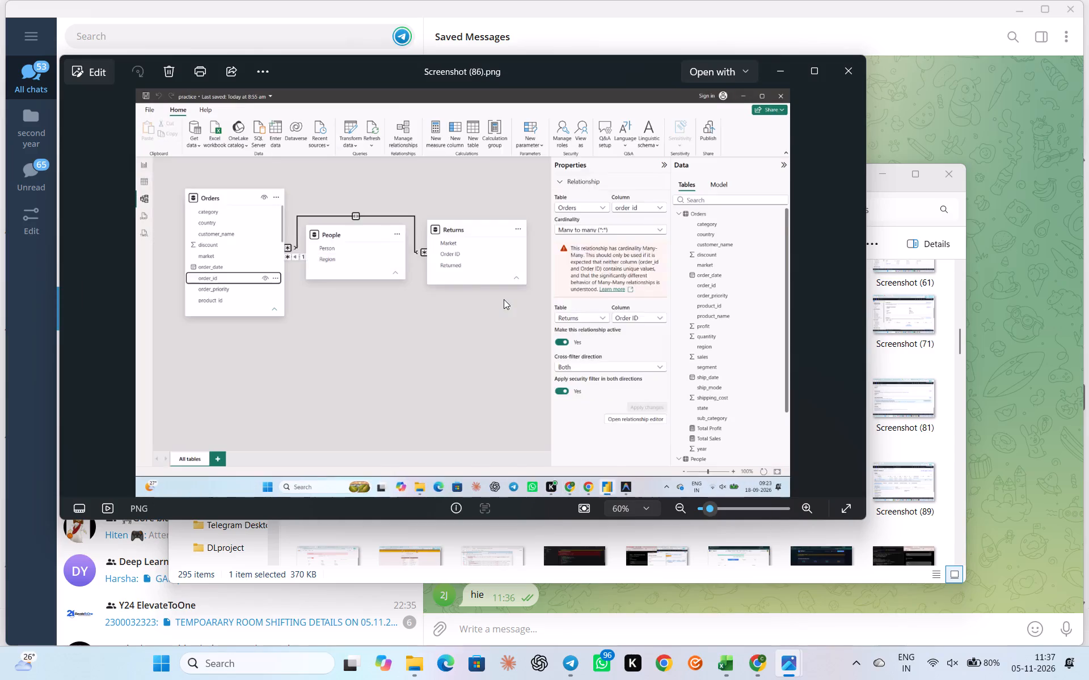
pyautogui.press('Right')
pyautogui.press('Right')
pyautogui.press('Right')
pyautogui.press('Right')
pyautogui.press('Right')
pyautogui.press('Right')
pyautogui.press('Right')
pyautogui.press('Right')
pyautogui.press('Right')
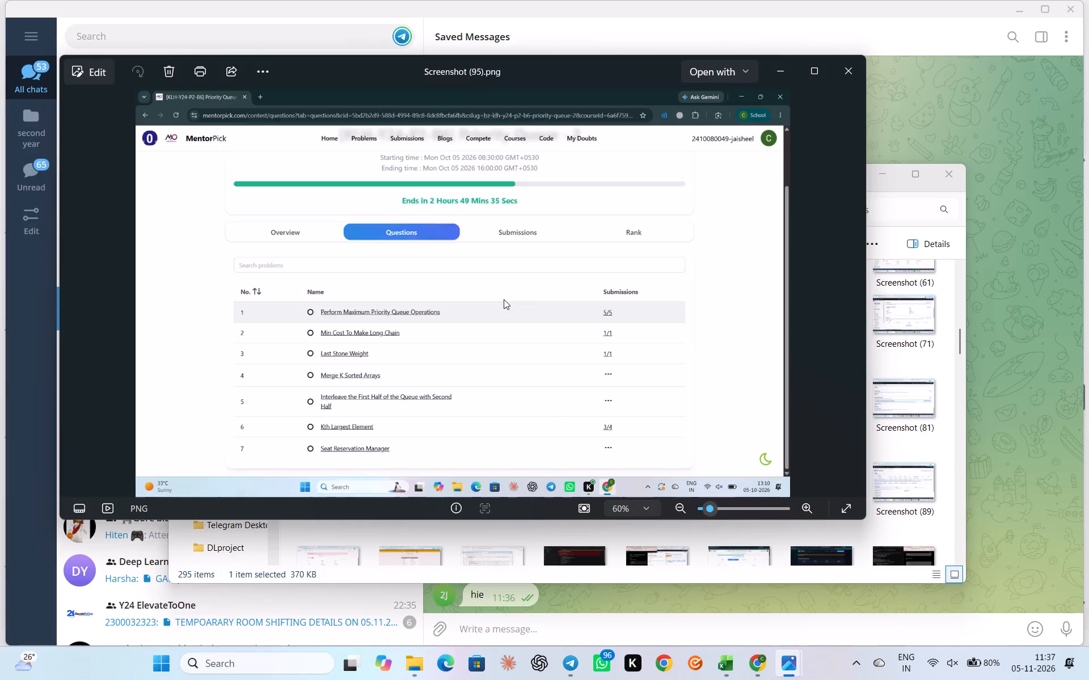
pyautogui.press('Right')
pyautogui.press('Right')
pyautogui.press('Right')
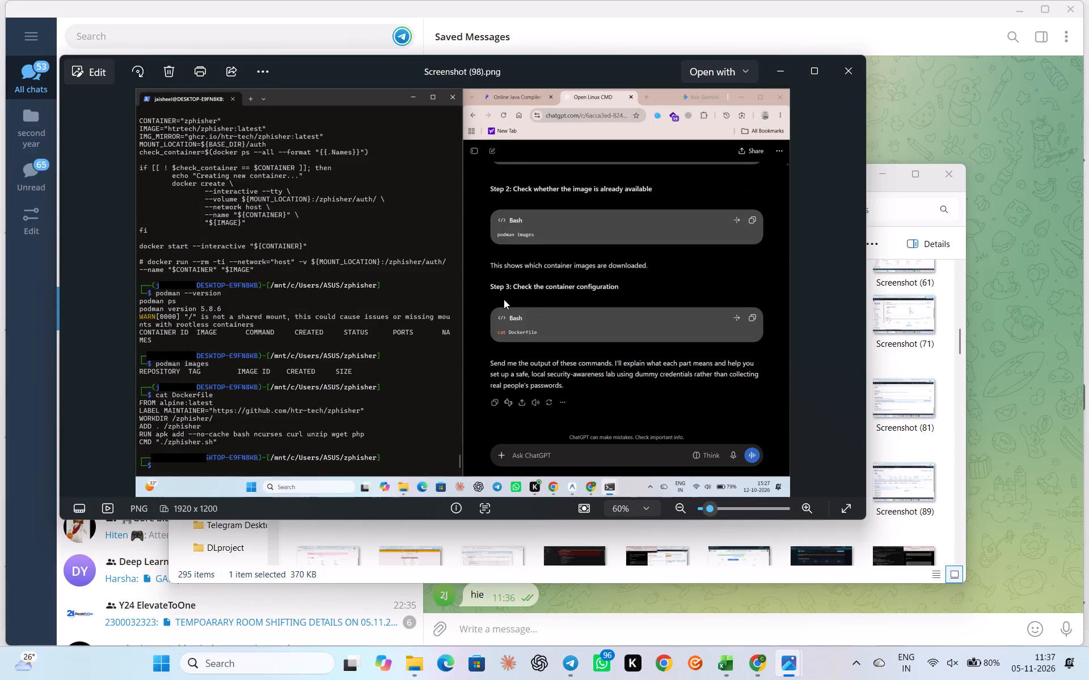
pyautogui.press('Right')
pyautogui.press('Right')
pyautogui.press('Right')
pyautogui.press('Right')
pyautogui.press('Right')
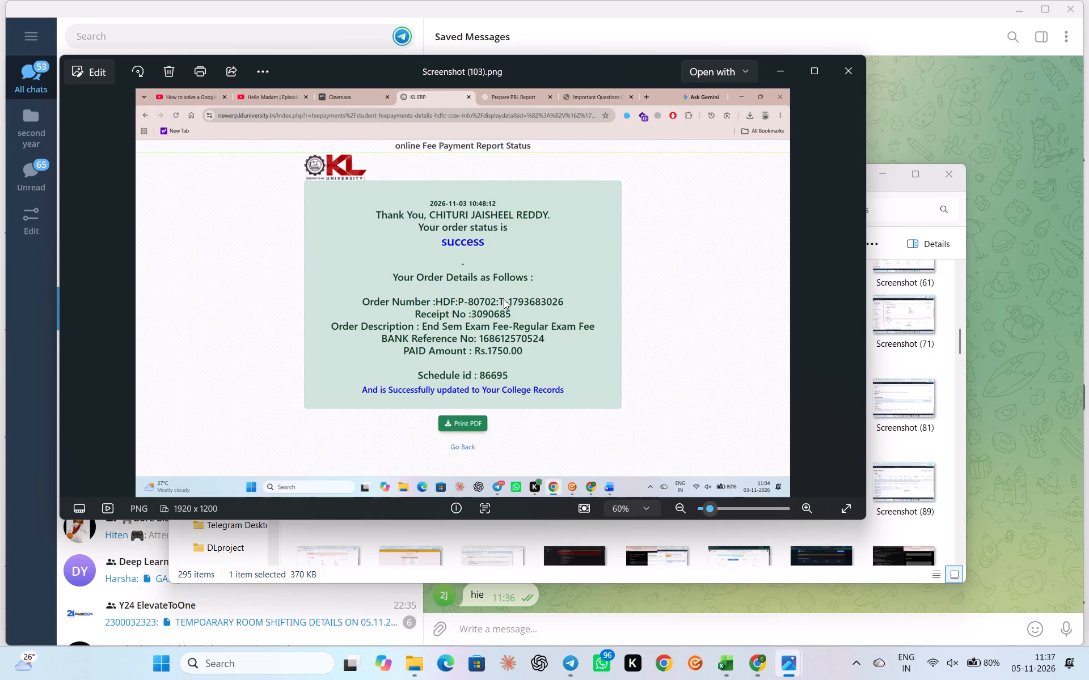
pyautogui.press('Right')
pyautogui.press('Right')
pyautogui.press('Right')
# Review the EmployeeDetails evidence in Screenshots (108) to (113), covering item creation, the Department query and the Salary filter scan.
pyautogui.press('Left')
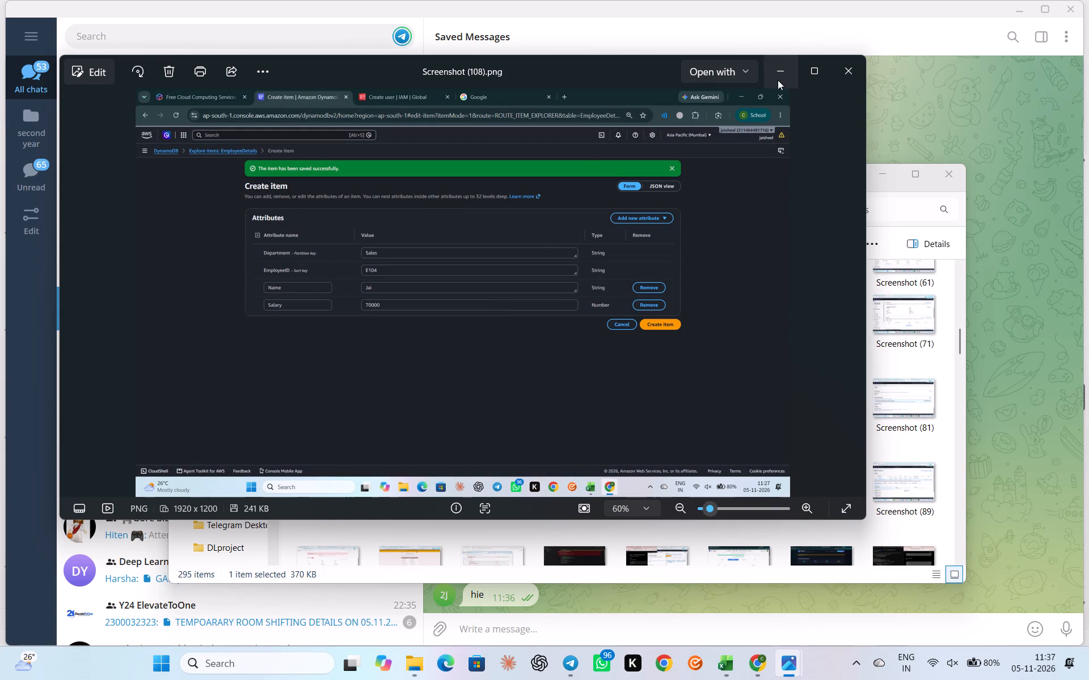
pyautogui.press('Right')
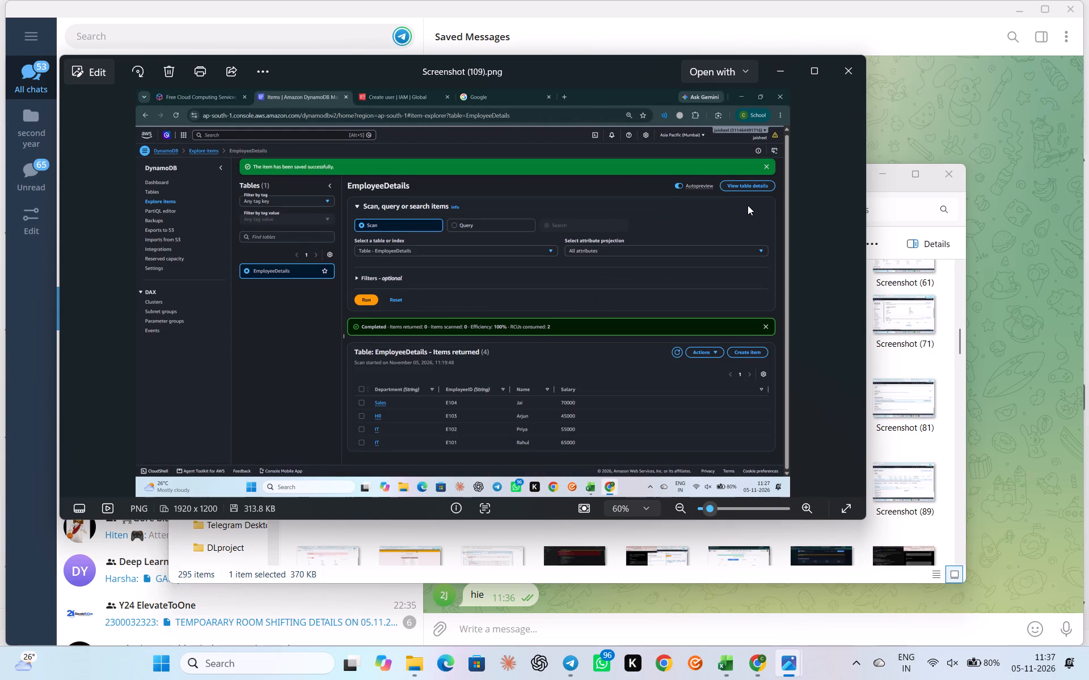
pyautogui.press('Right')
pyautogui.press('Right')
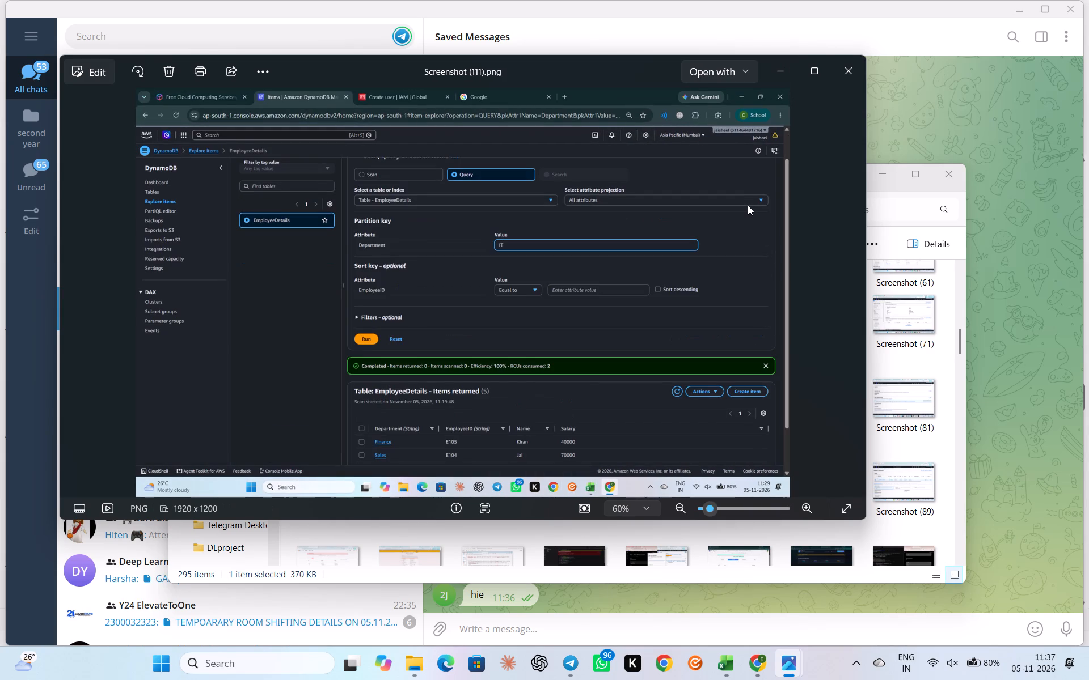
pyautogui.press('Right')
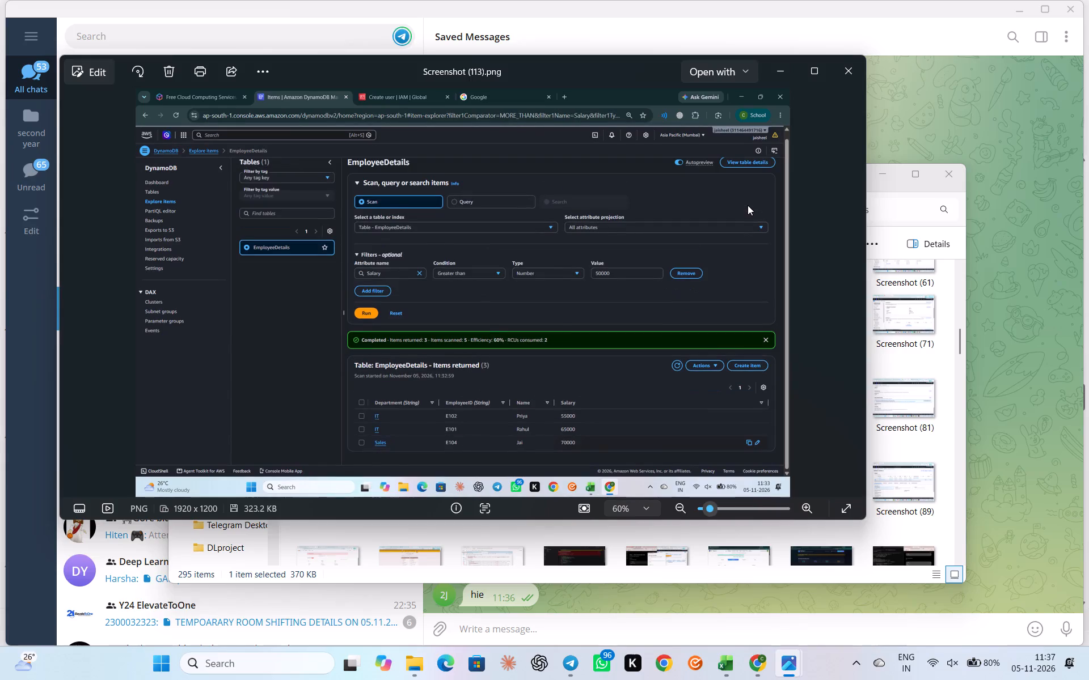
pyautogui.press('Right')
pyautogui.press('Left')
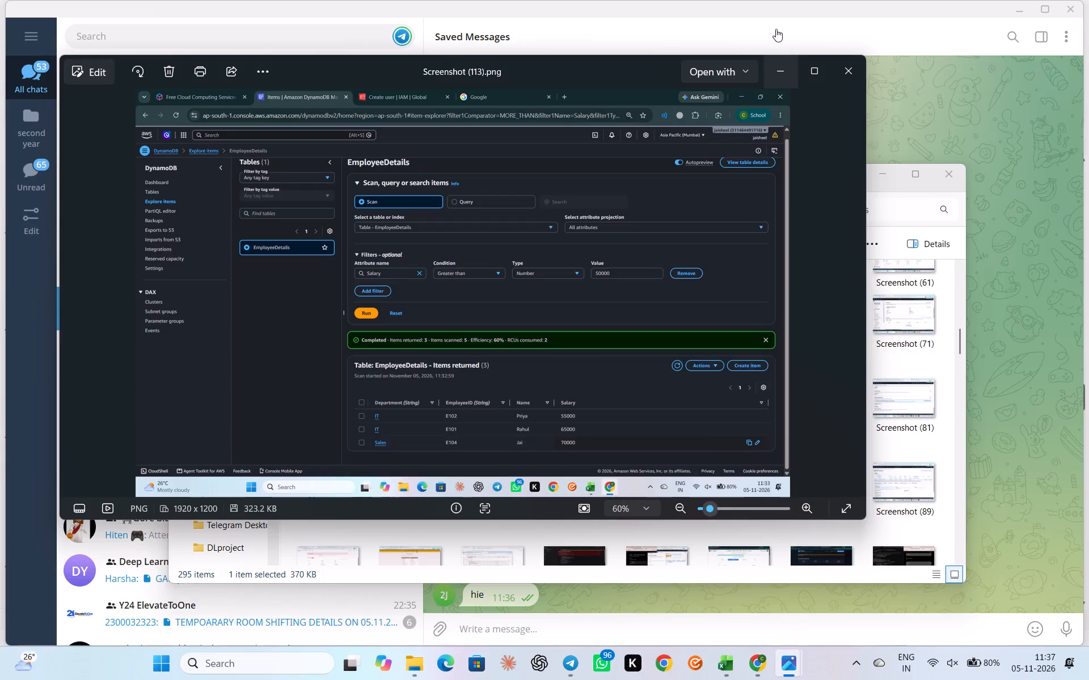
# Return from the photo viewer to the Screenshots folder and copy Screenshot (108), the first EmployeeDetails capture.
pyautogui.click(777, 69)
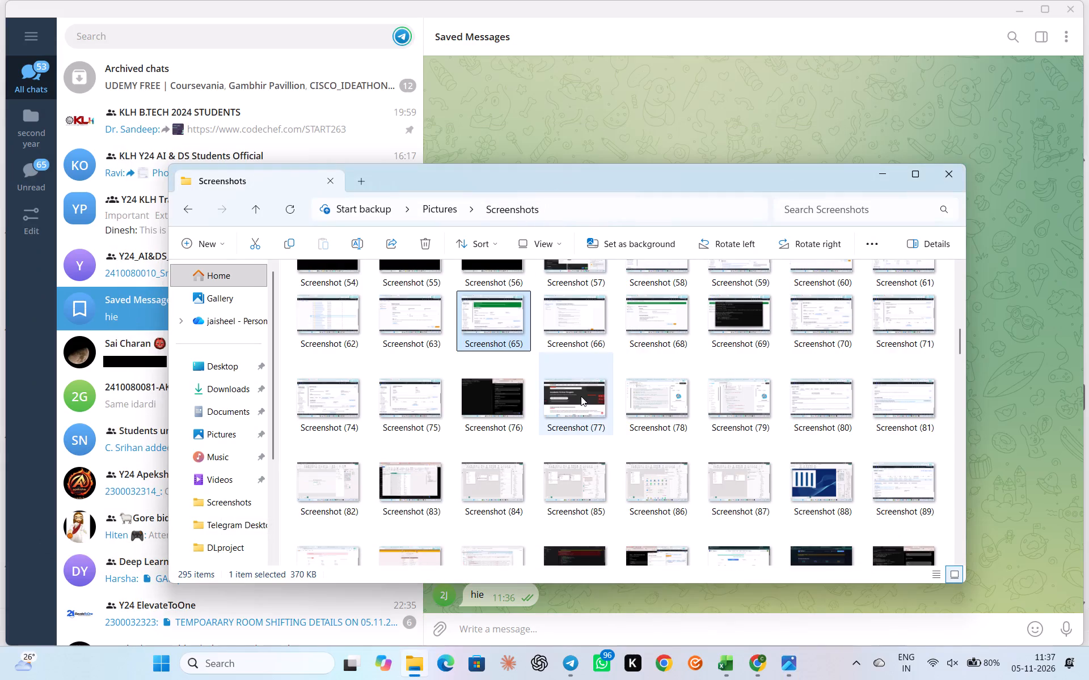
pyautogui.scroll(-5, 581, 396)
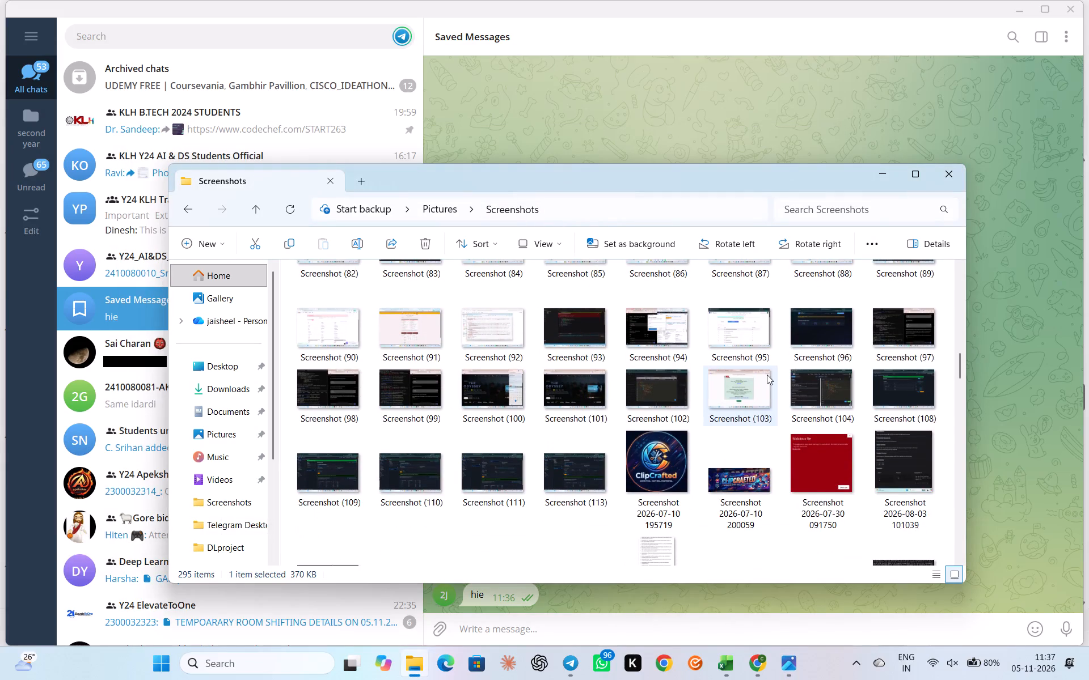
pyautogui.scroll(-2, 761, 373)
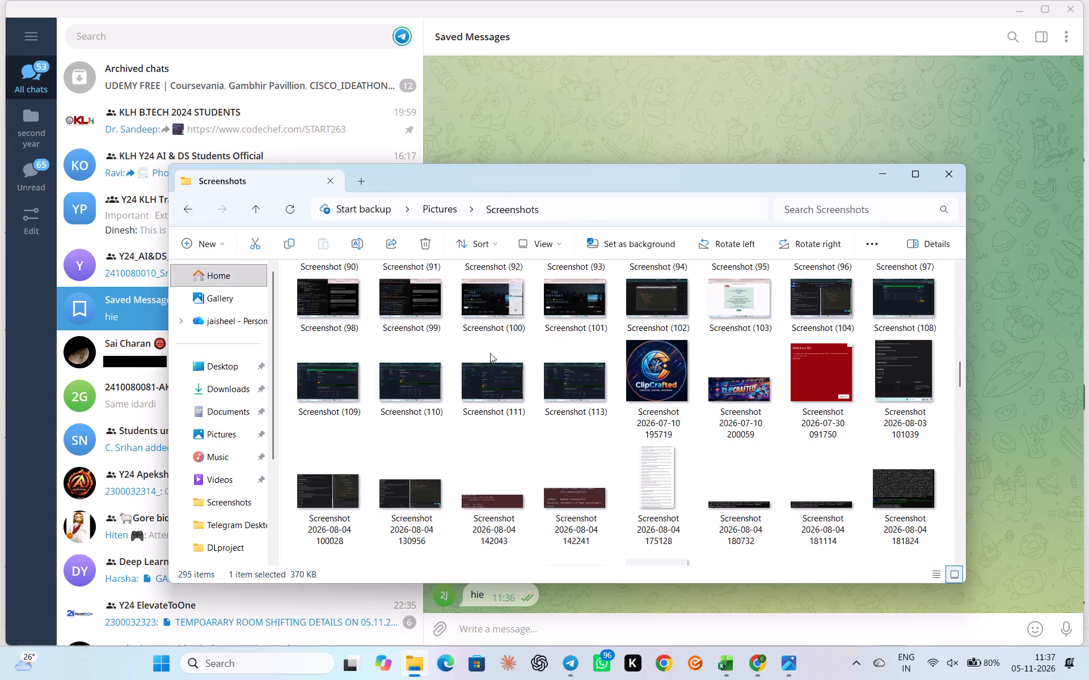
pyautogui.moveTo(864, 292); pyautogui.dragTo(640, 372)
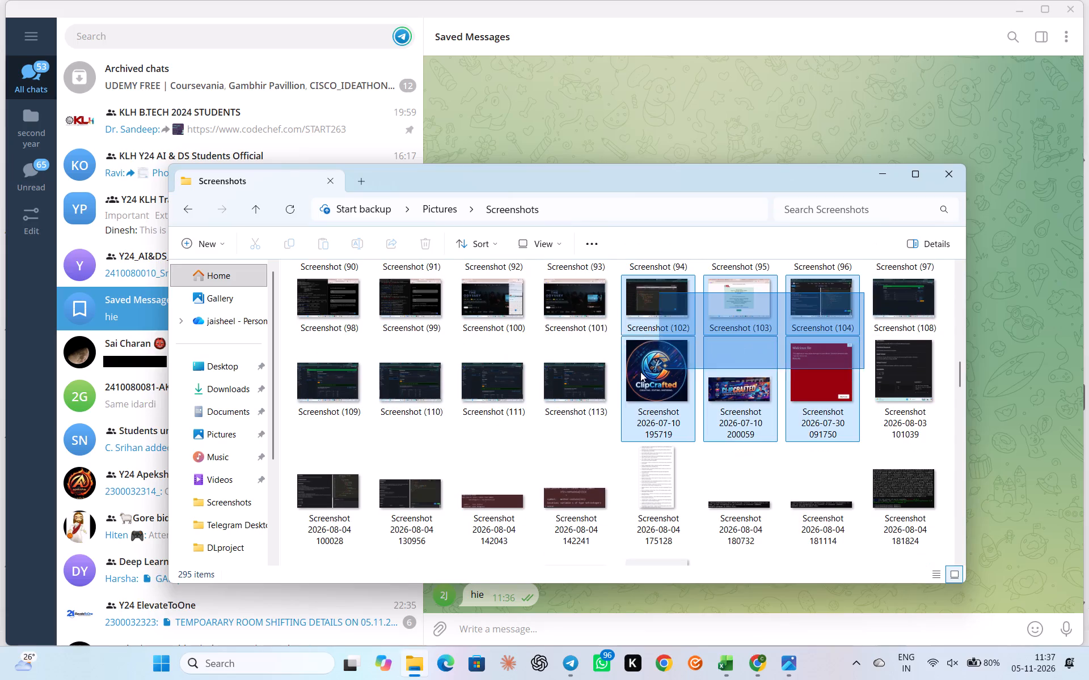
pyautogui.moveTo(640, 372); pyautogui.dragTo(419, 373)
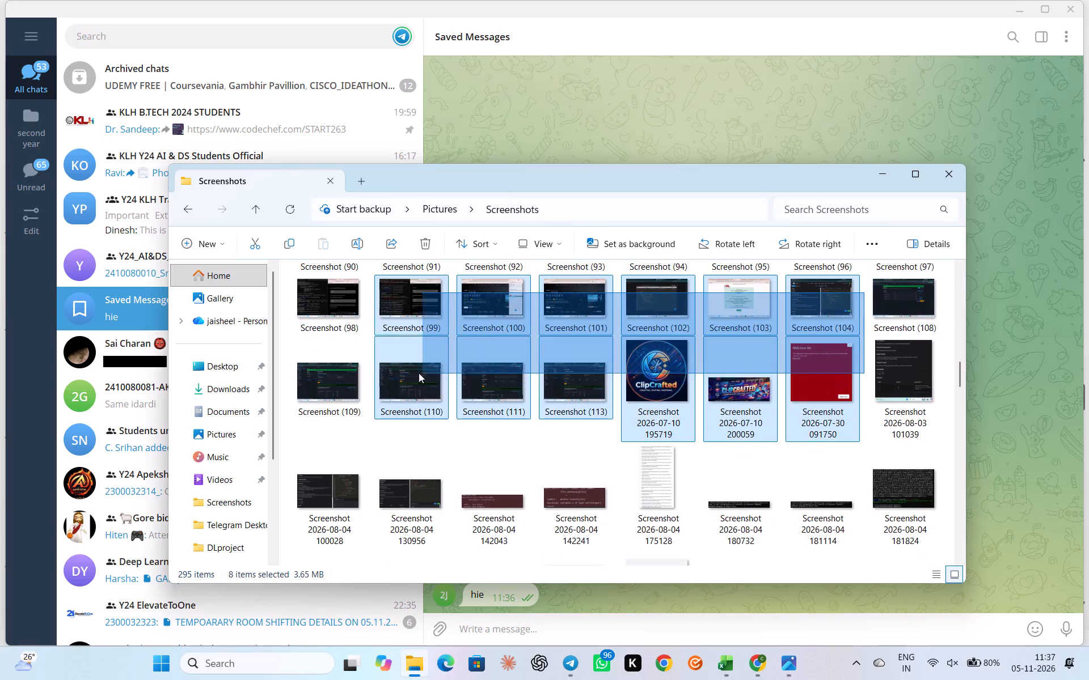
pyautogui.moveTo(419, 373); pyautogui.dragTo(407, 388)
pyautogui.click(889, 299)
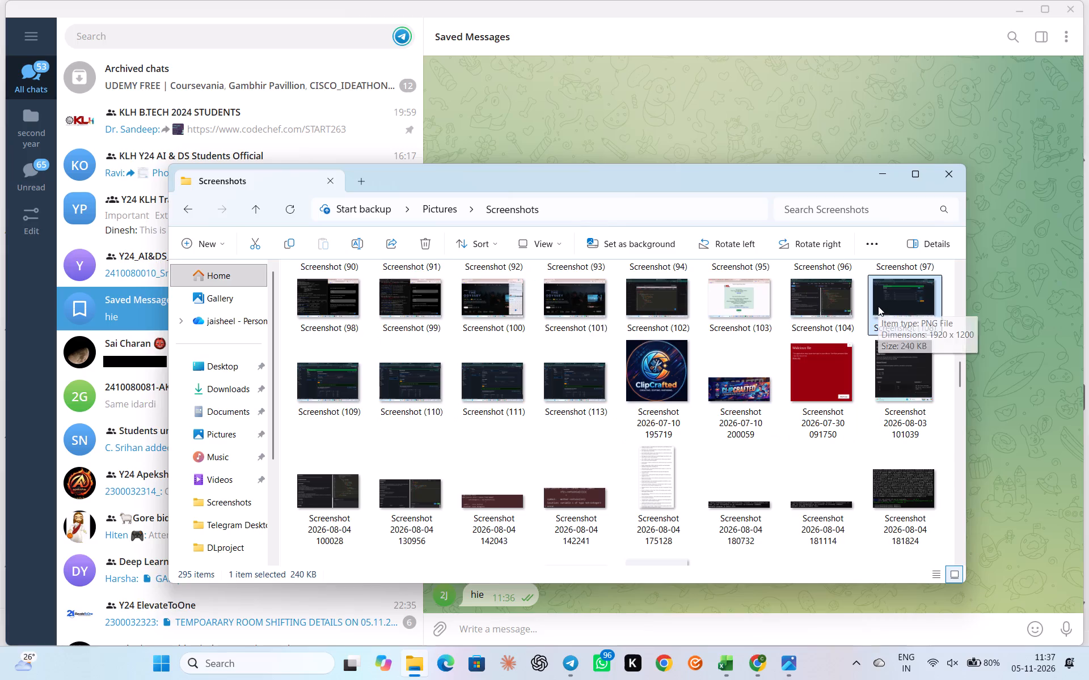
pyautogui.hotkey('ctrl', 'c')
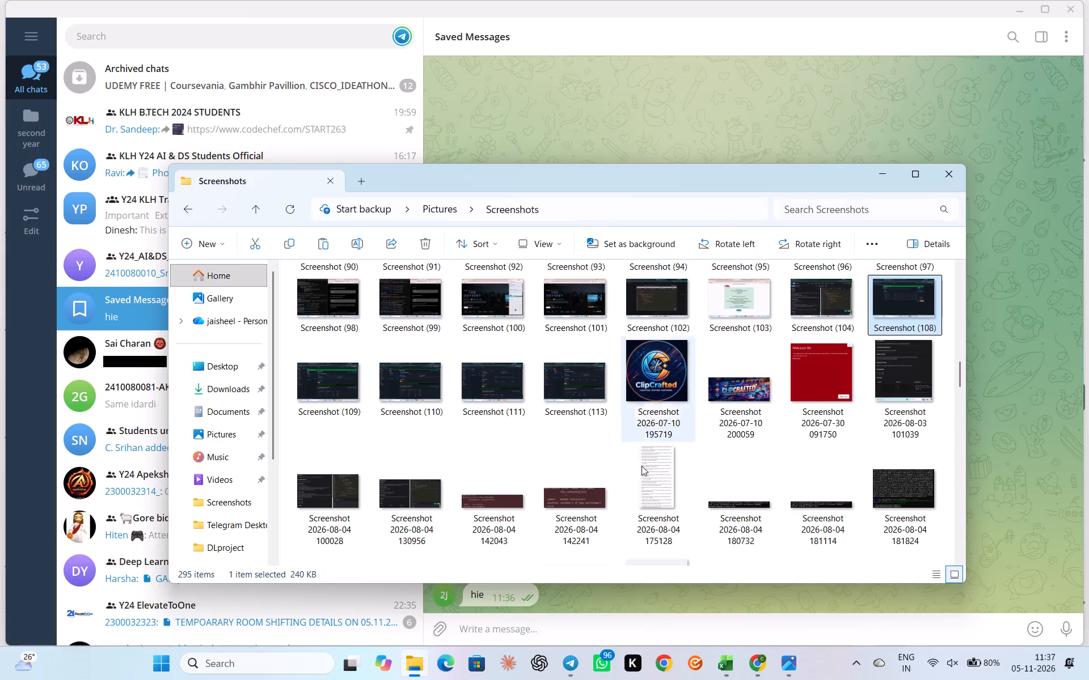
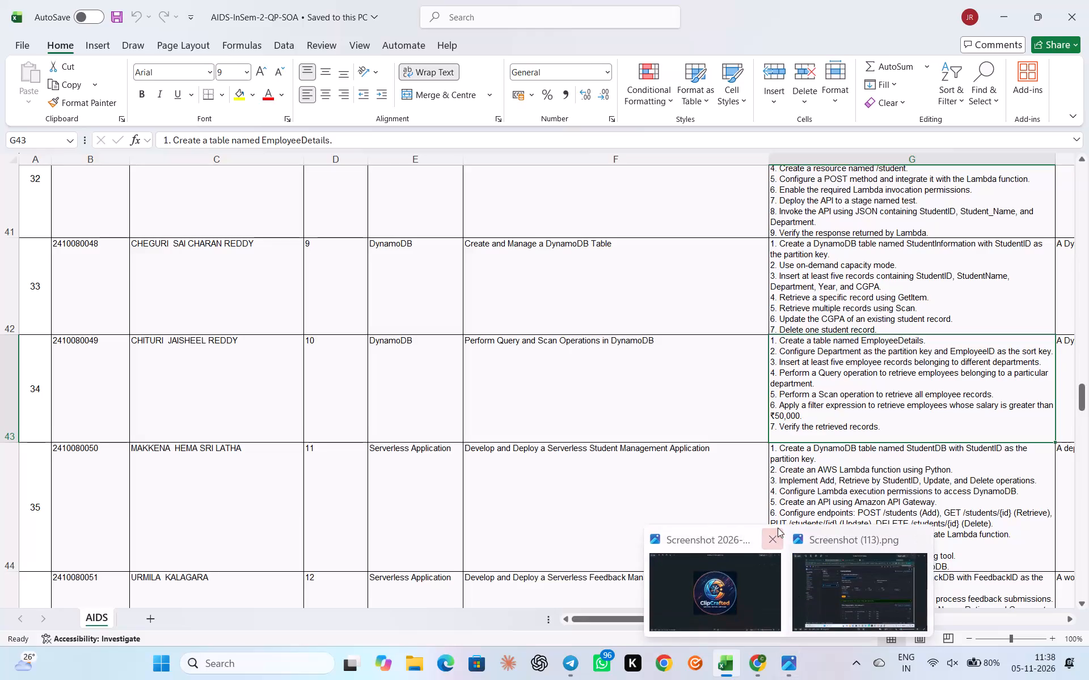
# Close both open photo viewer windows, including the one showing Screenshot (113).
pyautogui.click(774, 541)
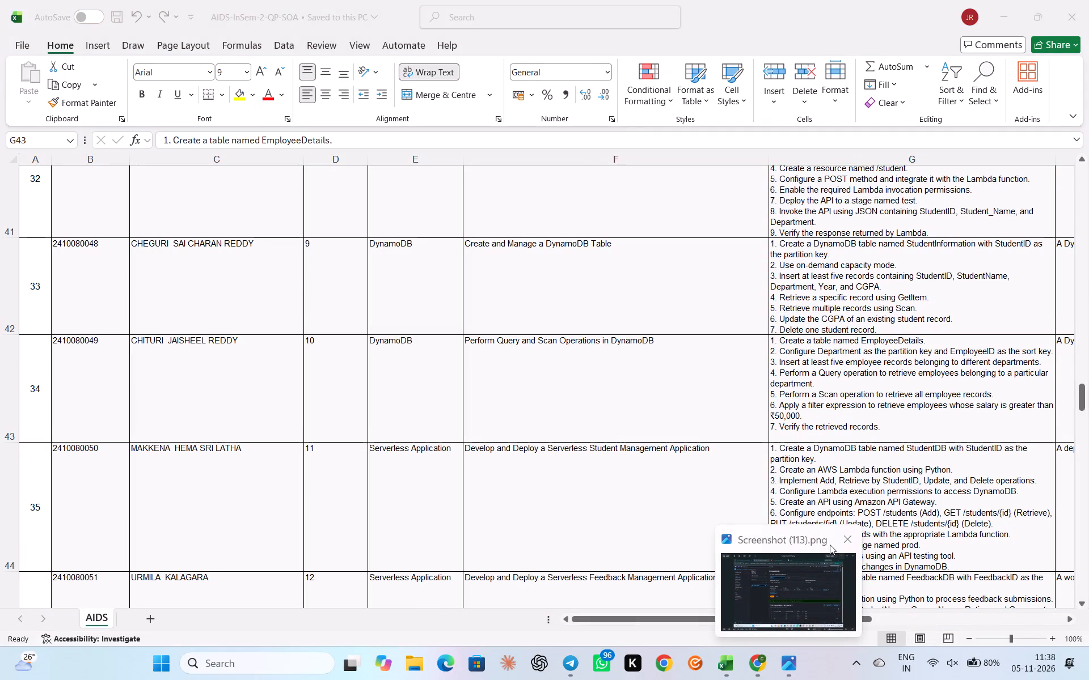
pyautogui.click(843, 541)
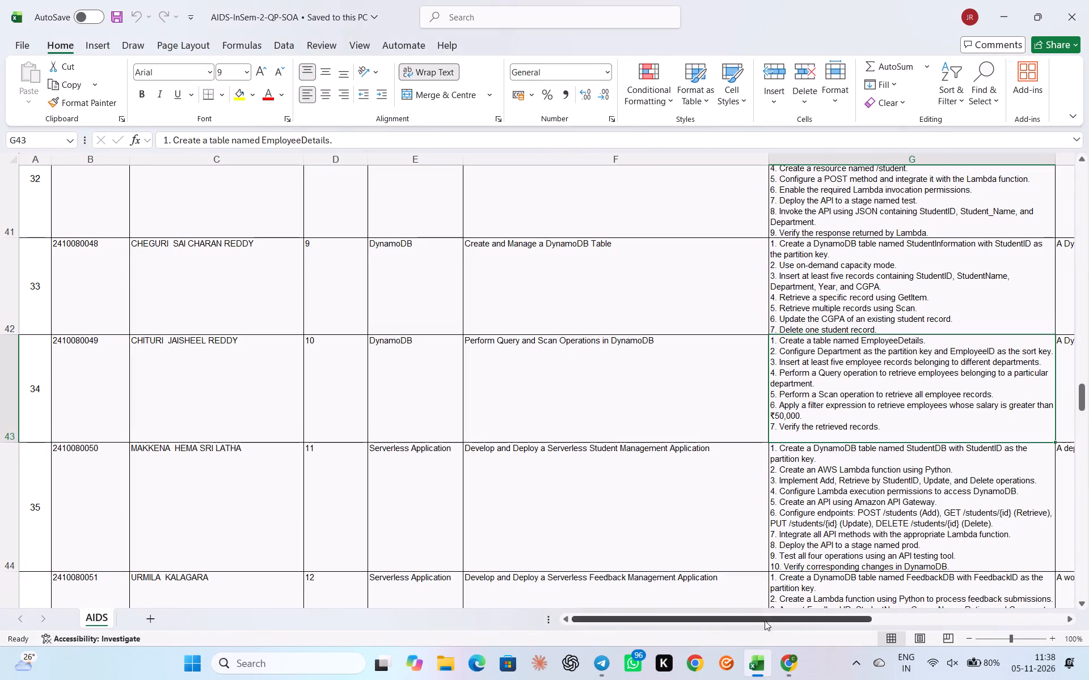
# Switch to Chrome with the EmployeeDetails table's item explorer in the DynamoDB console.
pyautogui.click(786, 669)
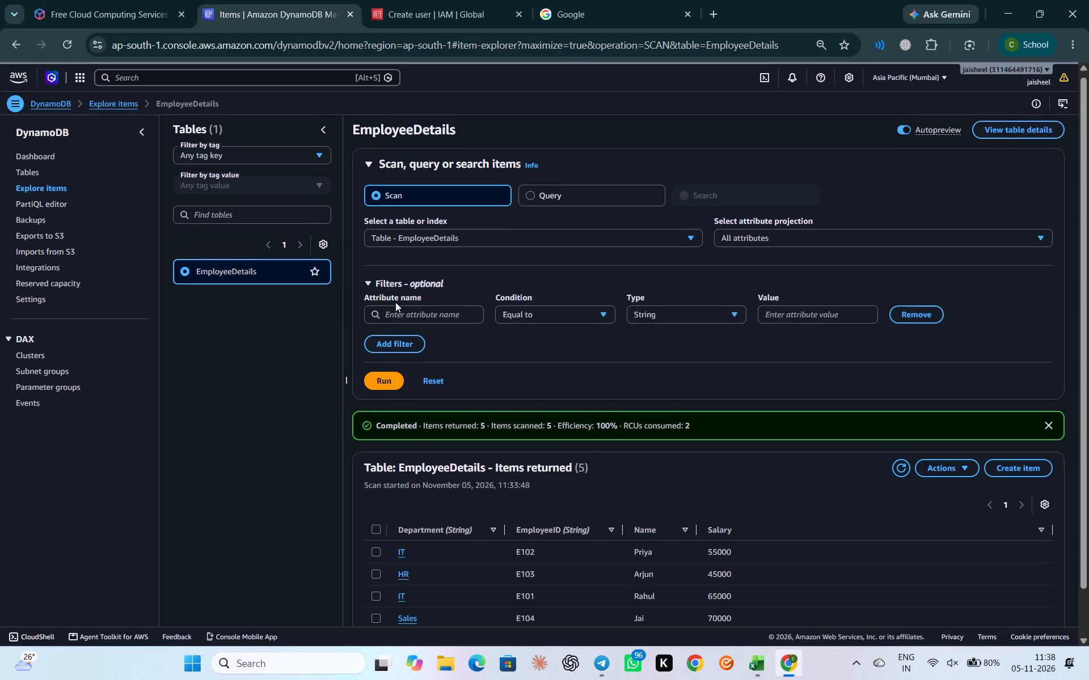
# Display the DynamoDB tables list with the EmployeeDetails table and capture a full-screen screenshot of it.
pyautogui.click(36, 155)
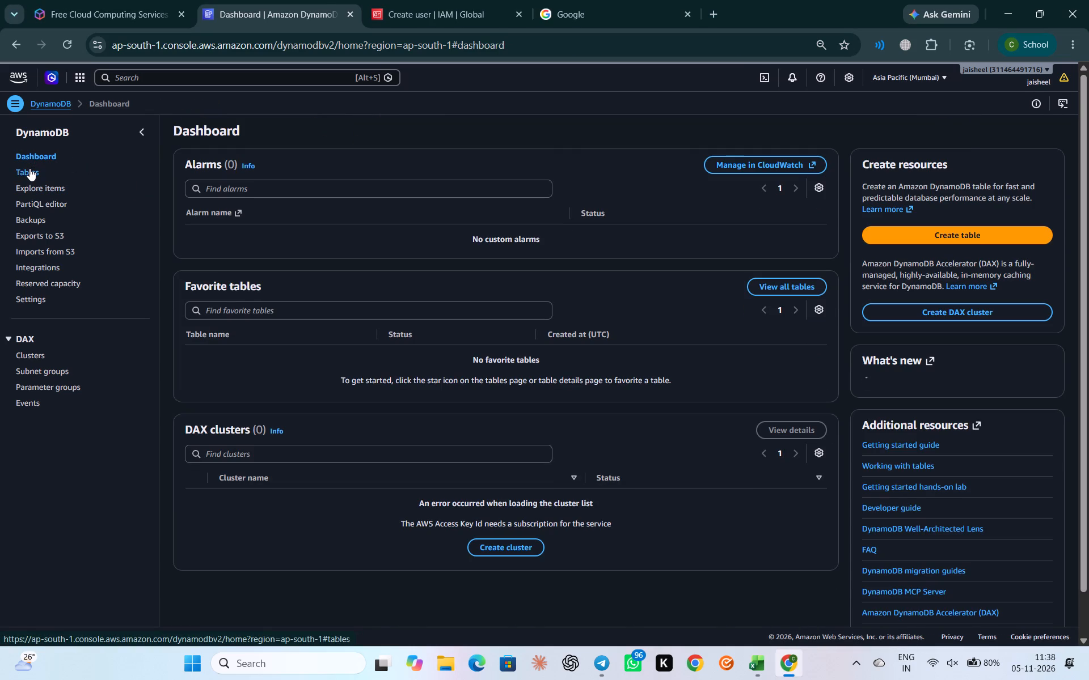
pyautogui.click(29, 168)
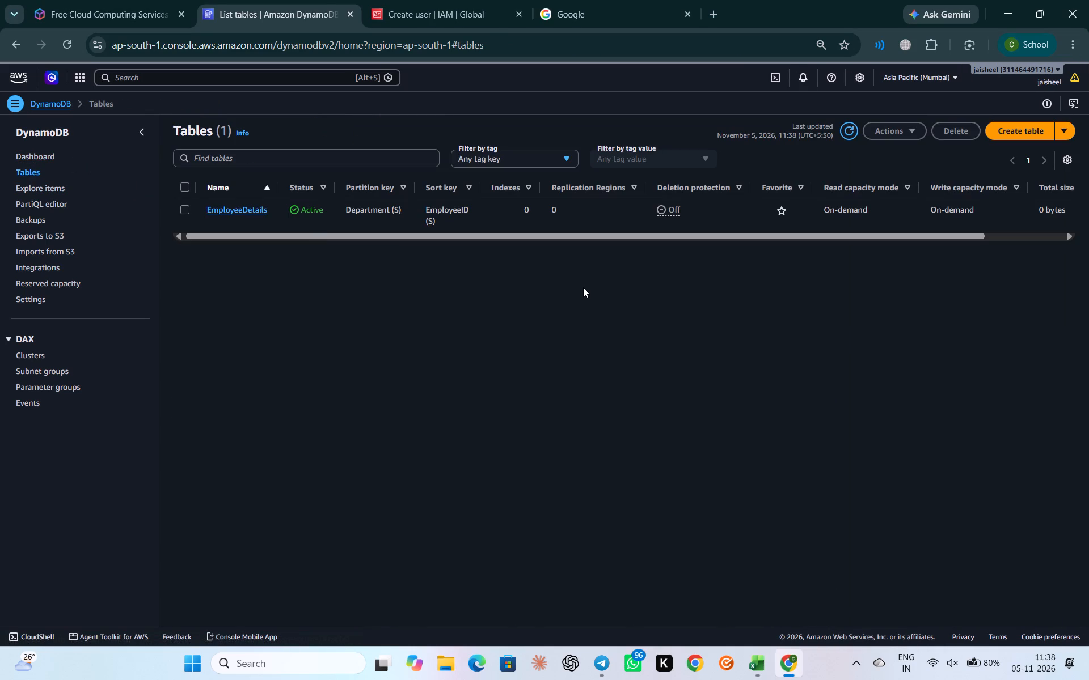
pyautogui.press('super+Print')
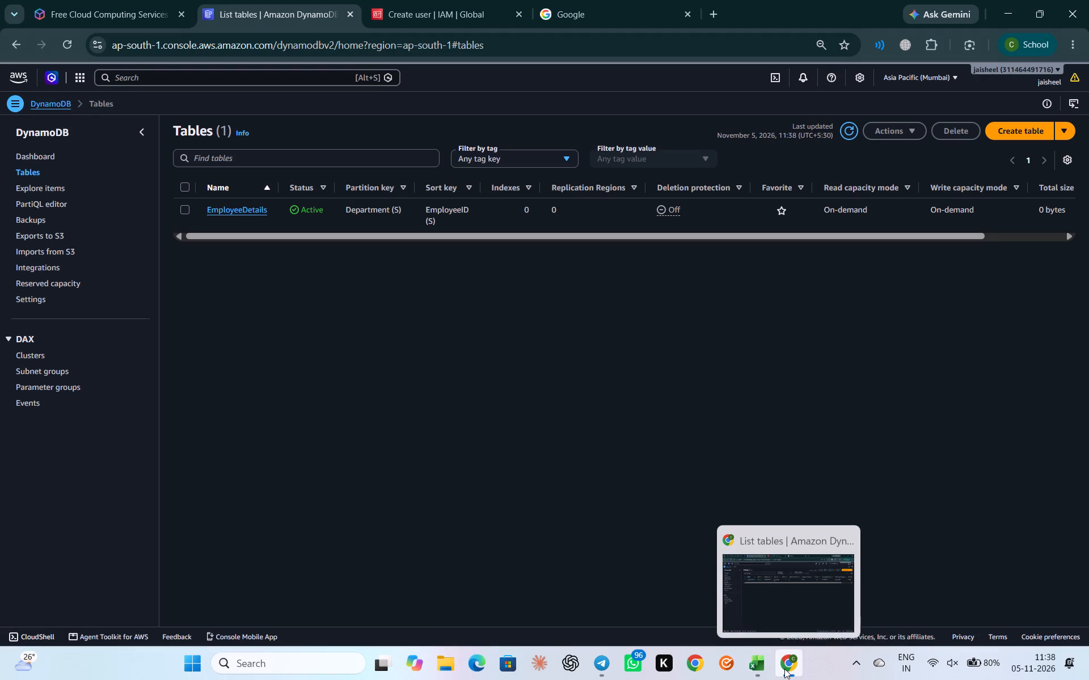
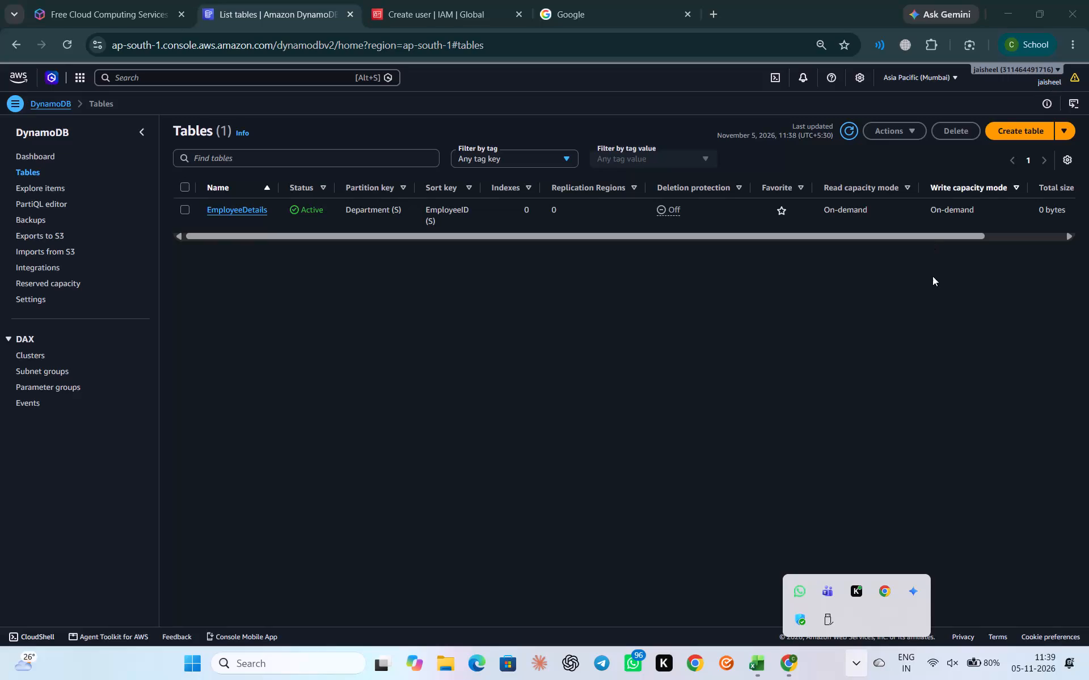
# Open the EmployeeDetails table and display its items in the item explorer.
pyautogui.click(865, 349)
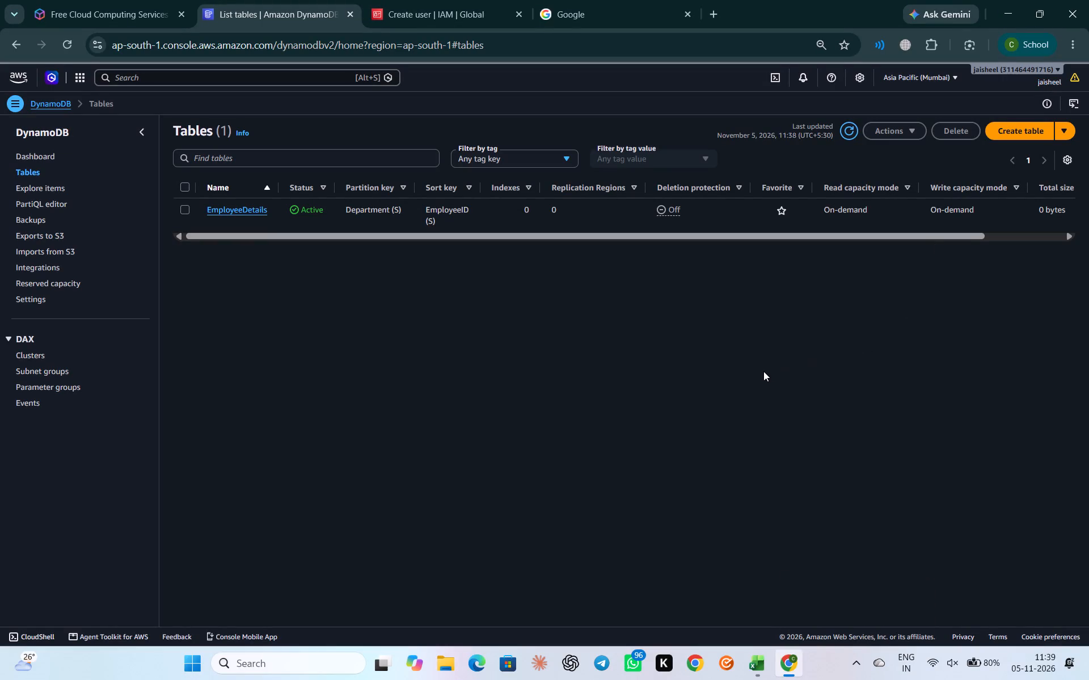
pyautogui.click(217, 207)
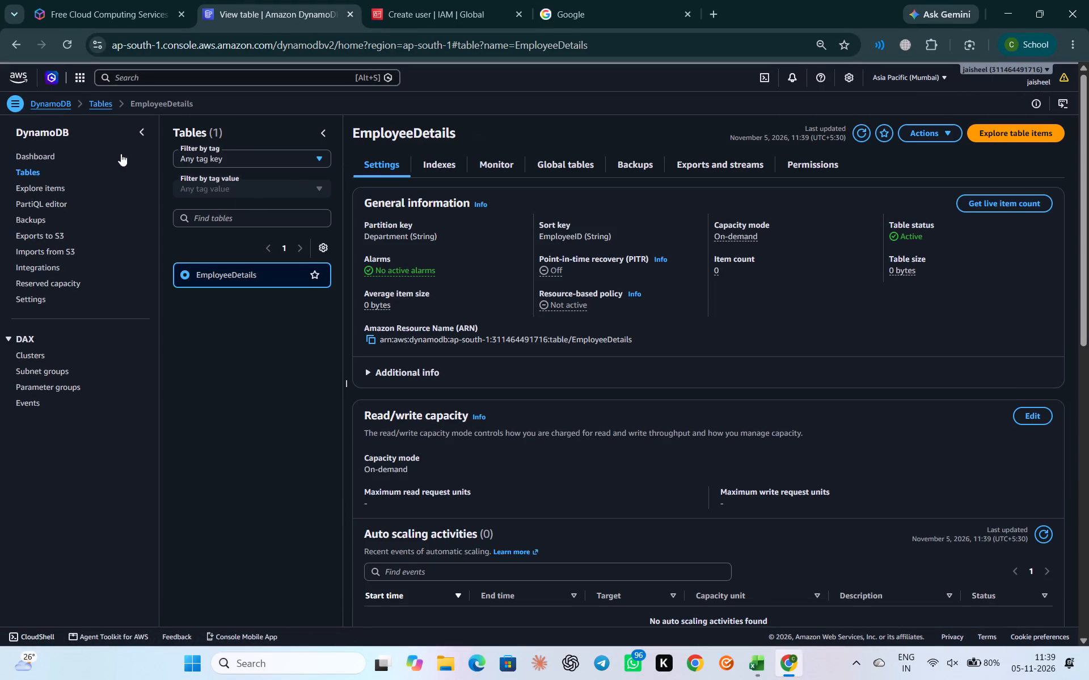
pyautogui.click(47, 189)
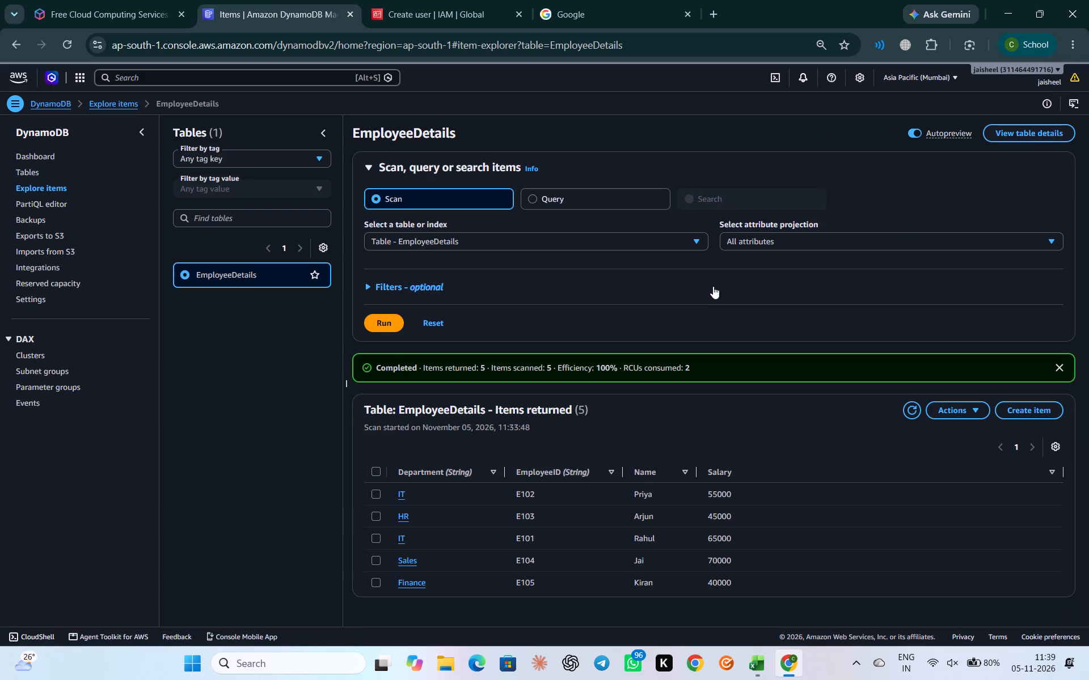